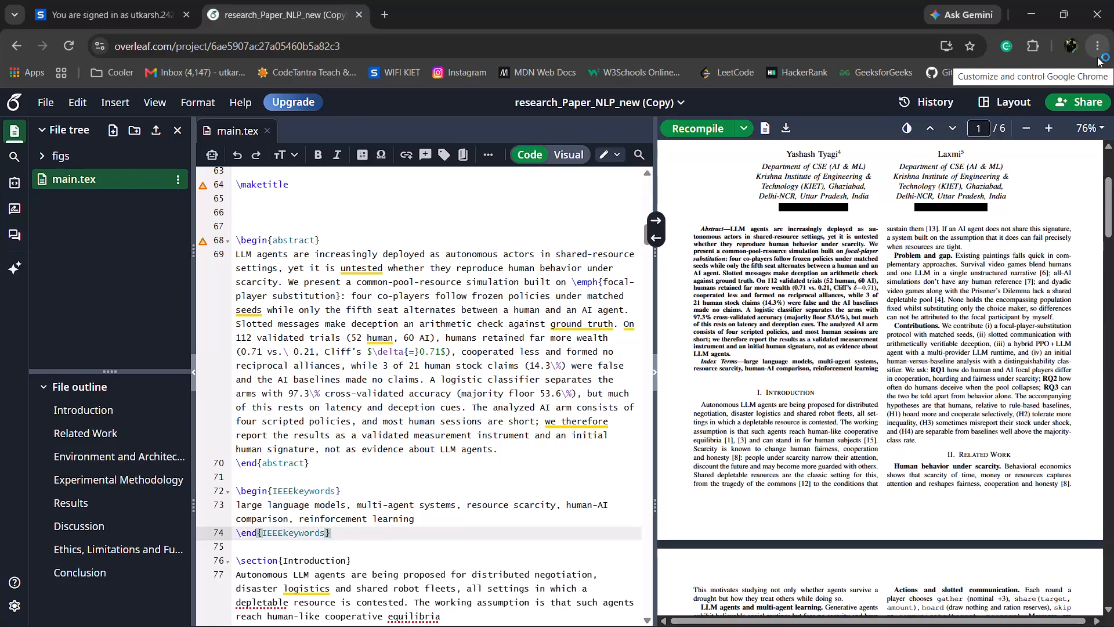
Reopen the recently closed Plagiarism Remover page from the browsing history, and return to the research_Paper_NLP_new (Copy) project.
left_click(1097, 57)
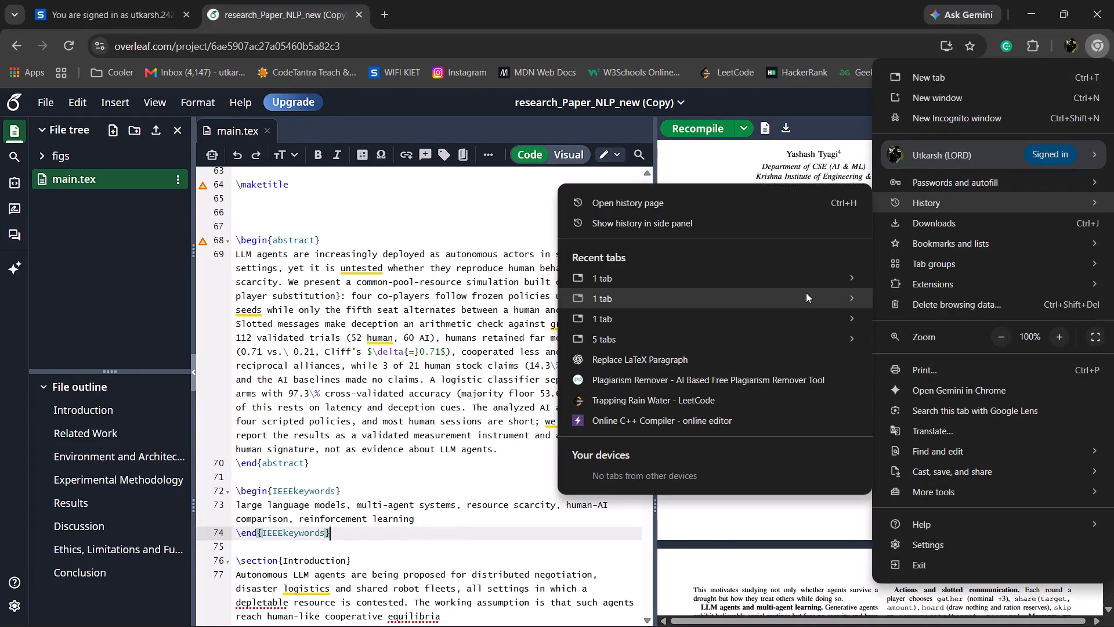
left_click(756, 386)
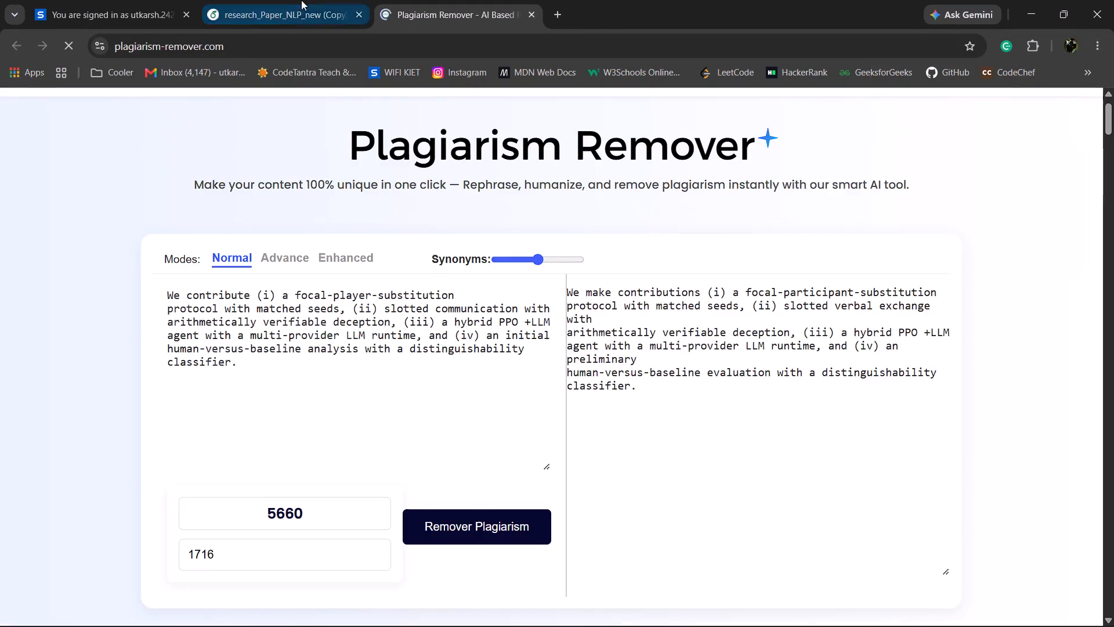
left_click(296, 0)
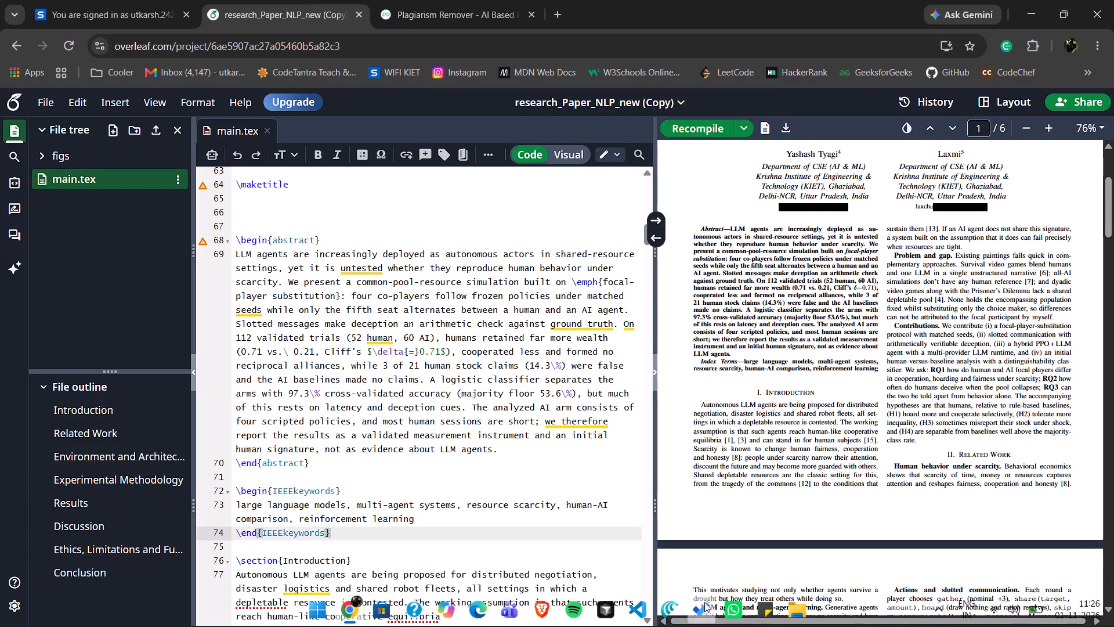
Switch to WhatsApp.
left_click(724, 606)
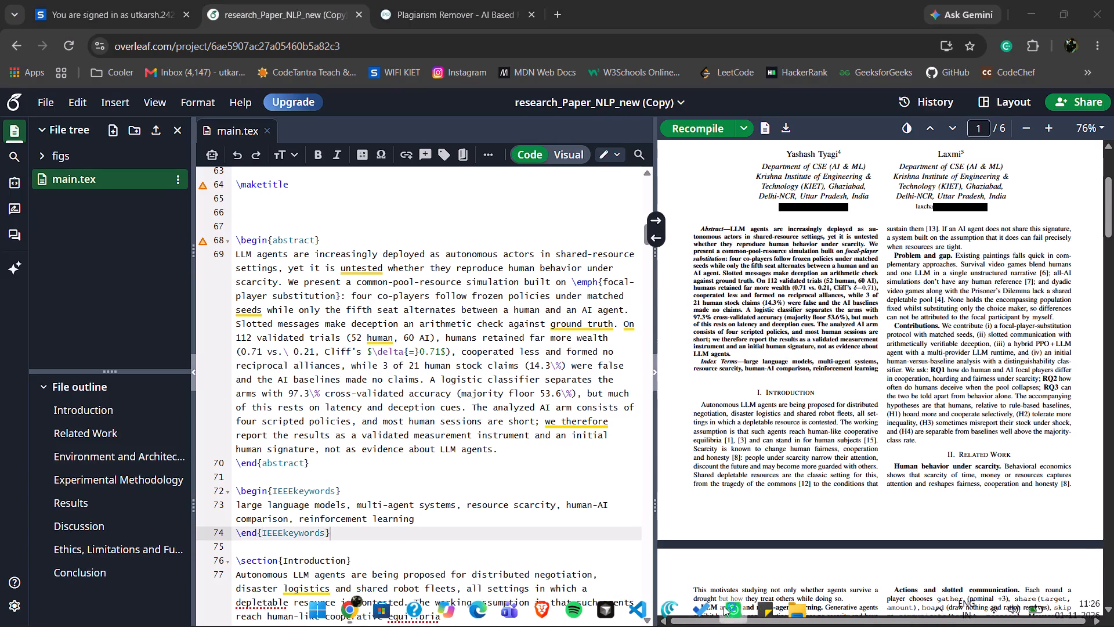
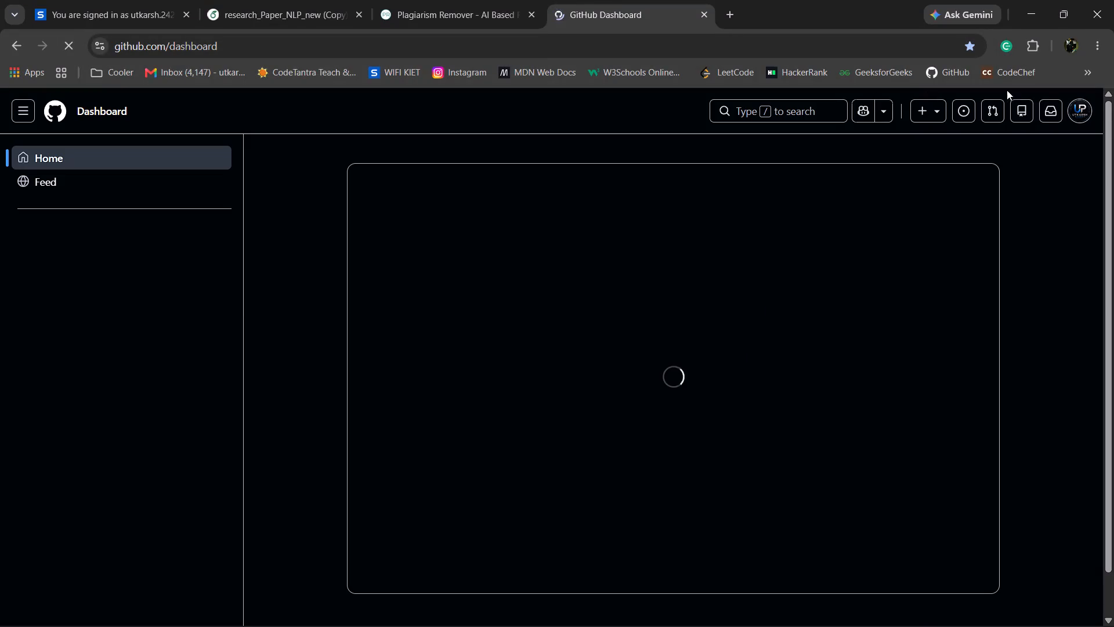
Open the account owner's GitHub profile page from the dashboard.
left_click(1086, 116)
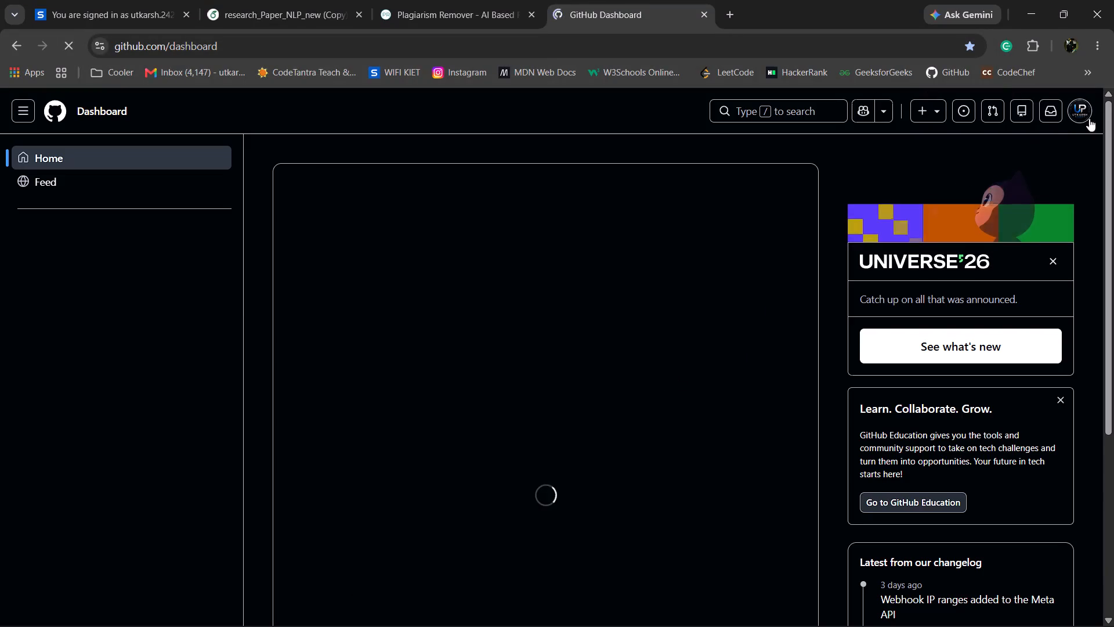
left_click(1073, 108)
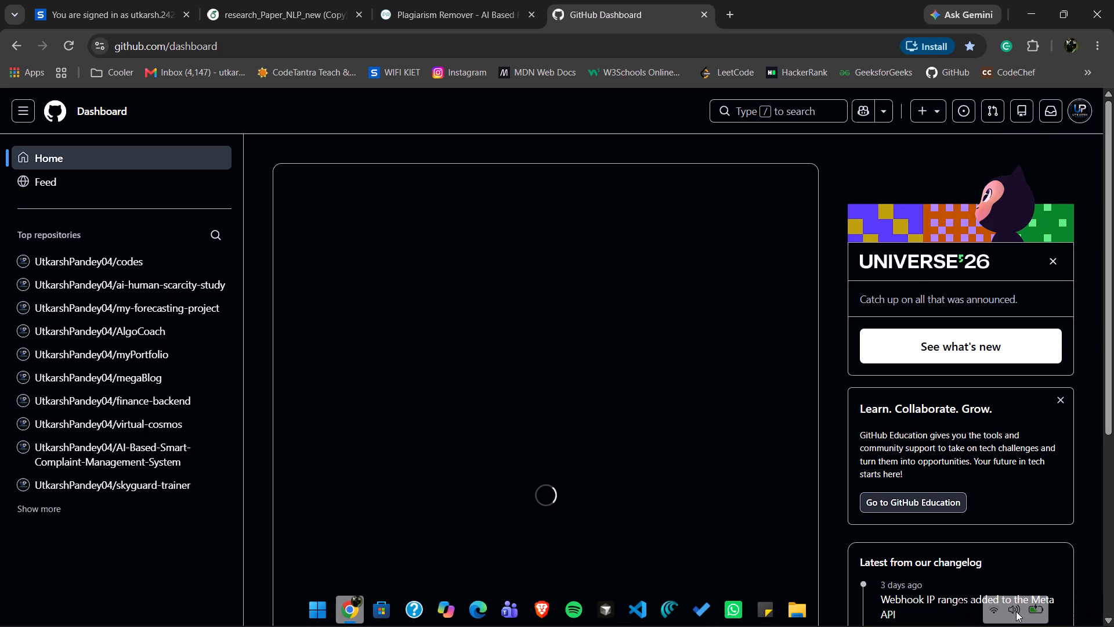
left_click(1016, 611)
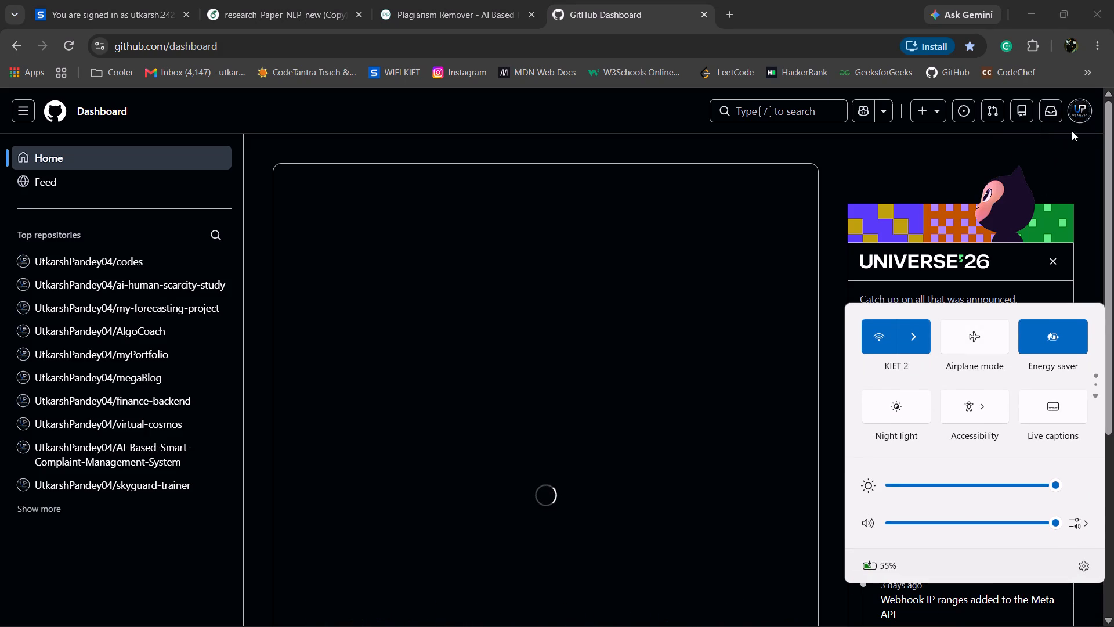
left_click(1080, 117)
left_click(1080, 117)
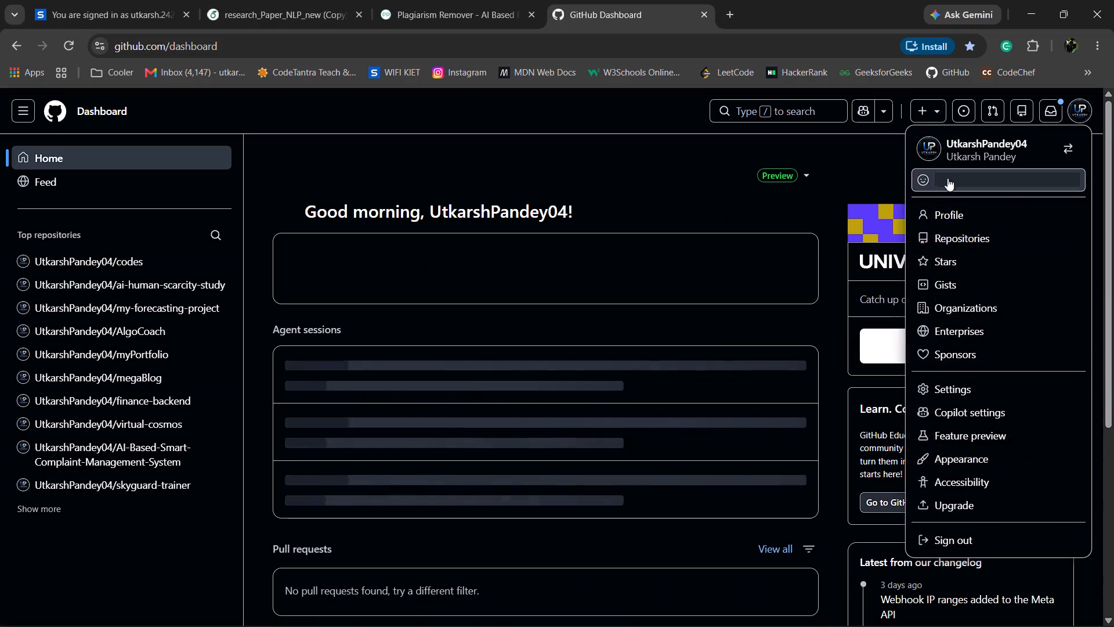
left_click(943, 212)
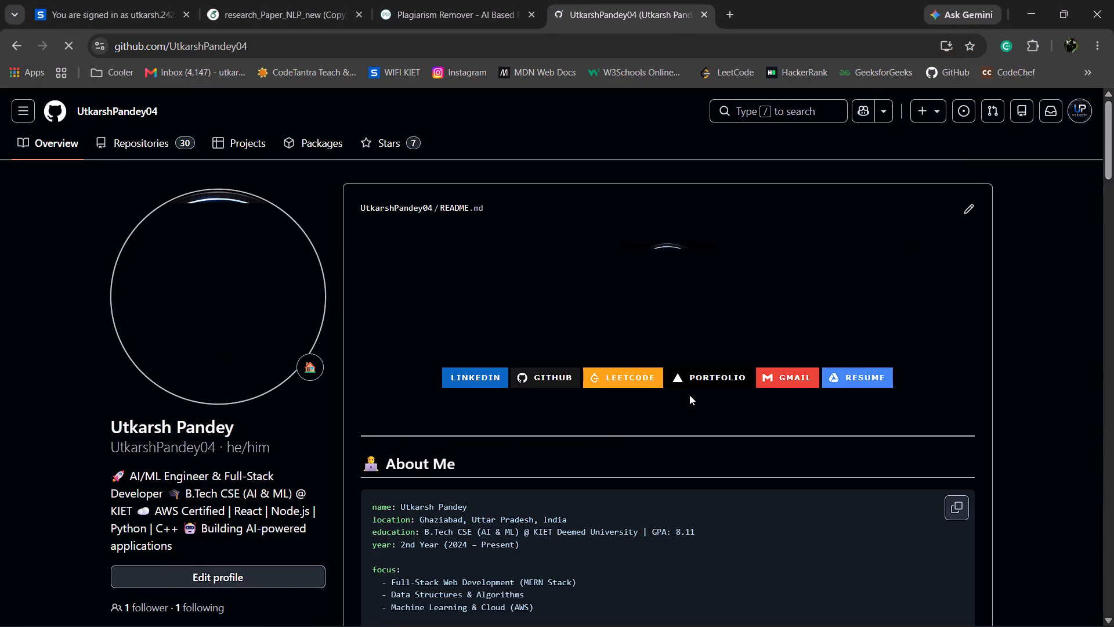
Look through the GitHub profile, covering the pinned repositories, the contribution graph and settings, and the README's projects and tech stack.
scroll(689, 395, "down", 8)
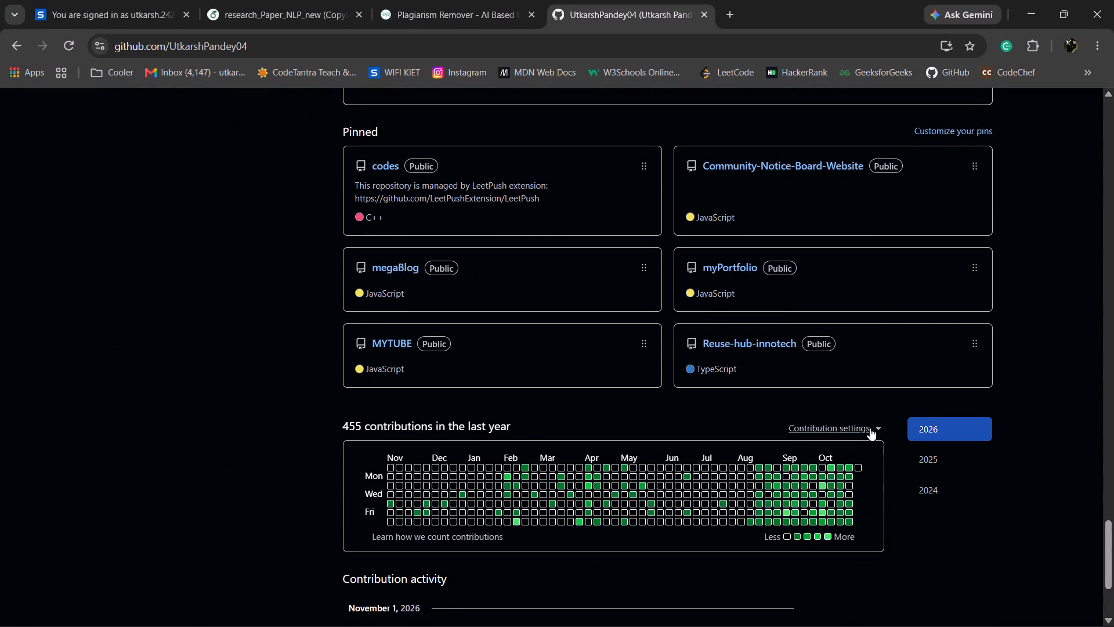
left_click(869, 423)
left_click(869, 423)
left_click(711, 398)
scroll(711, 398, "up", 2)
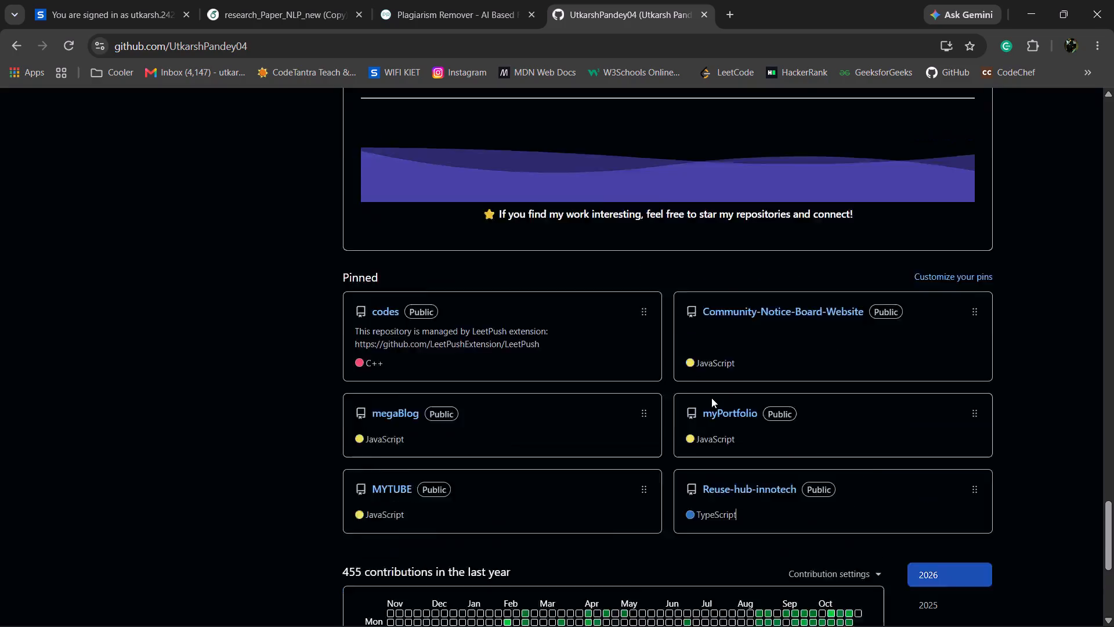
scroll(711, 398, "up", 7)
scroll(711, 398, "down", 5)
scroll(711, 398, "up", 6)
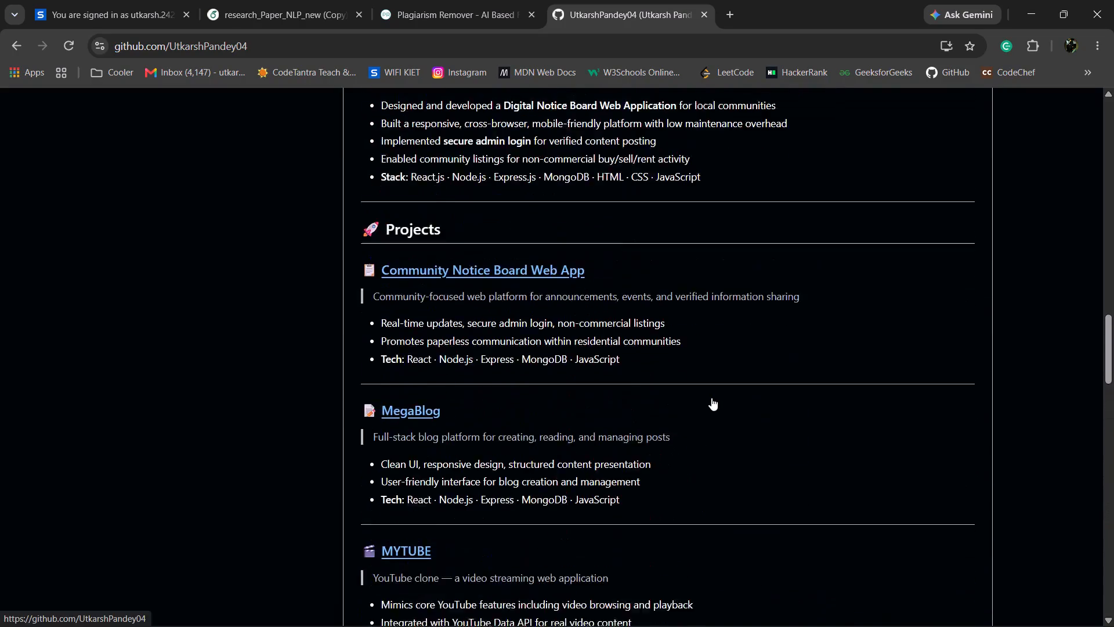
scroll(711, 398, "up", 2)
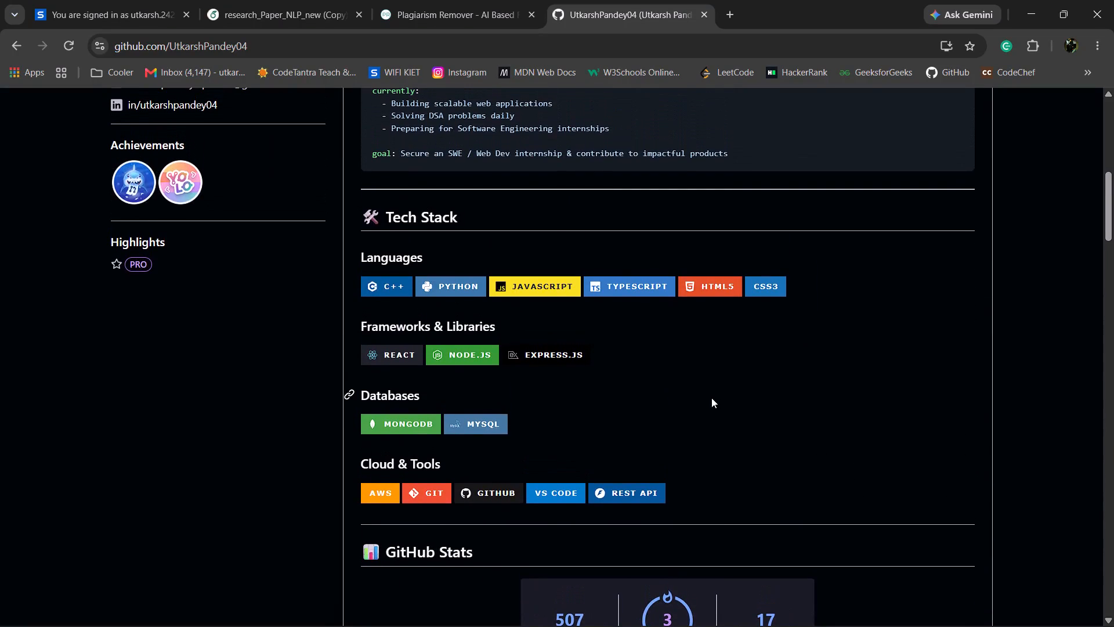
scroll(711, 398, "up", 6)
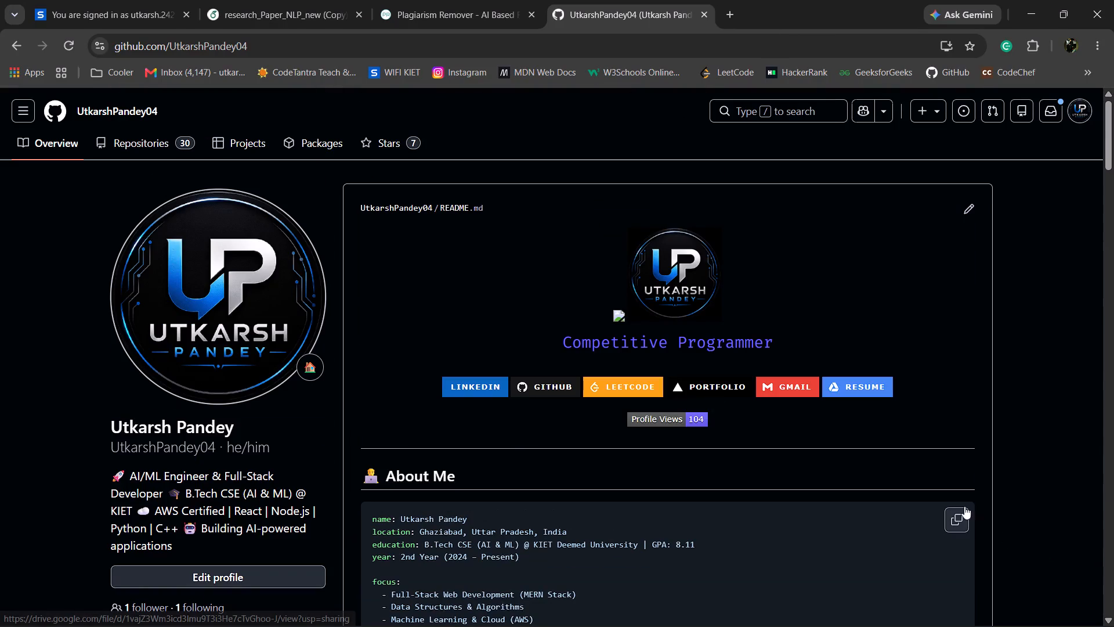
Leave GitHub, check the research_Paper_NLP_new (Copy) project in Overleaf, and return to the Plagiarism Remover page.
left_click(407, 0)
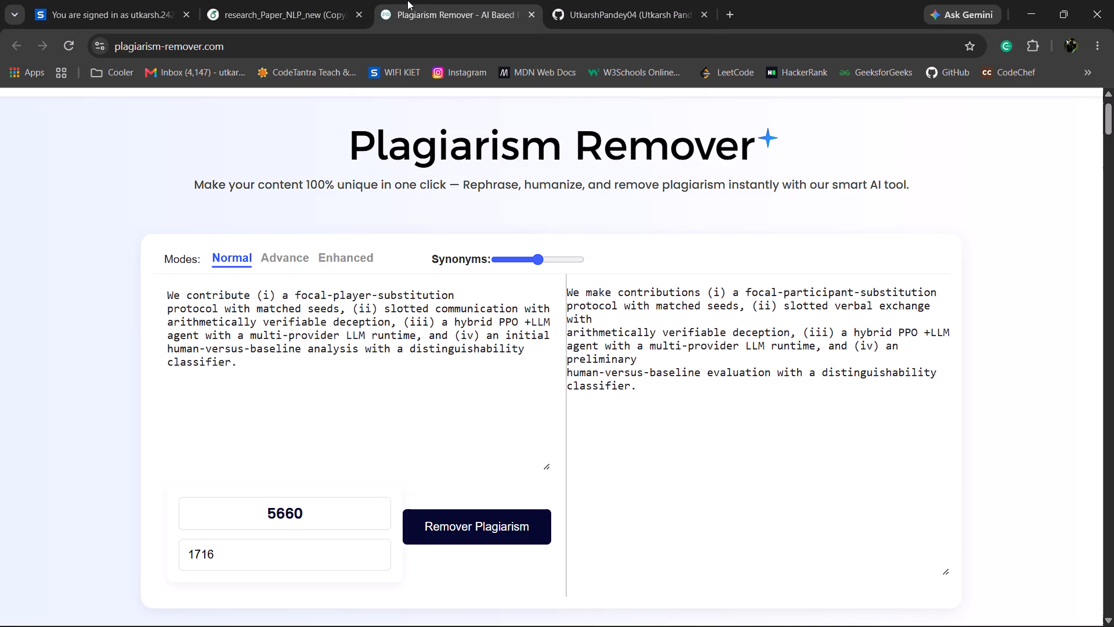
left_click(254, 0)
left_click(406, 0)
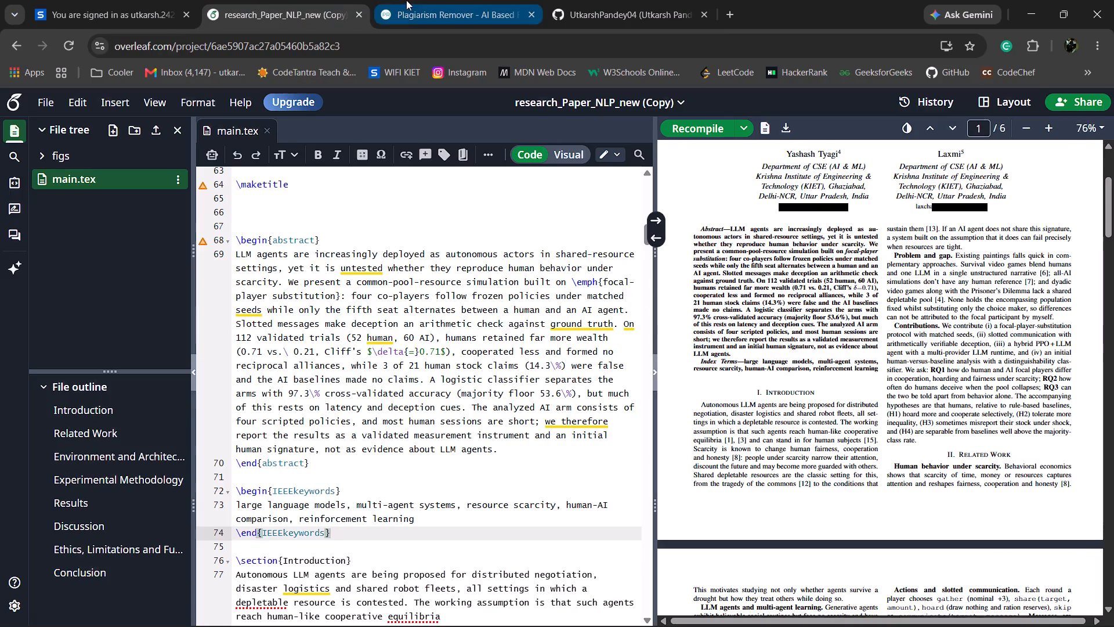
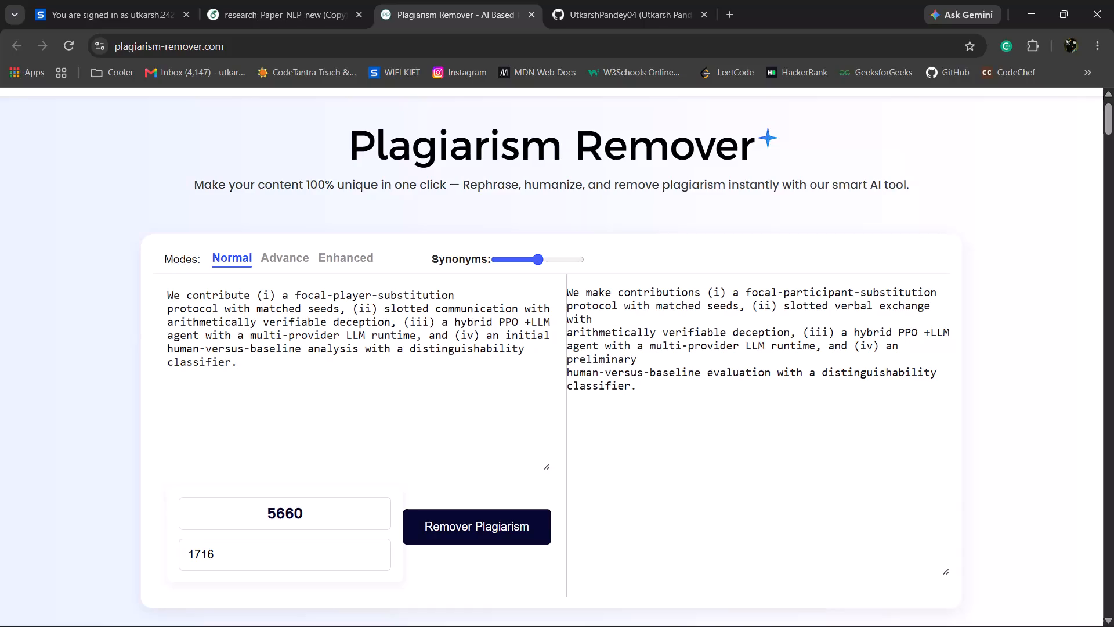
Replace the source text with the copied "Autonomous LLM agents" introduction paragraph, enter the displayed CAPTCHA, and run the plagiarism removal.
key("ctrl+v")
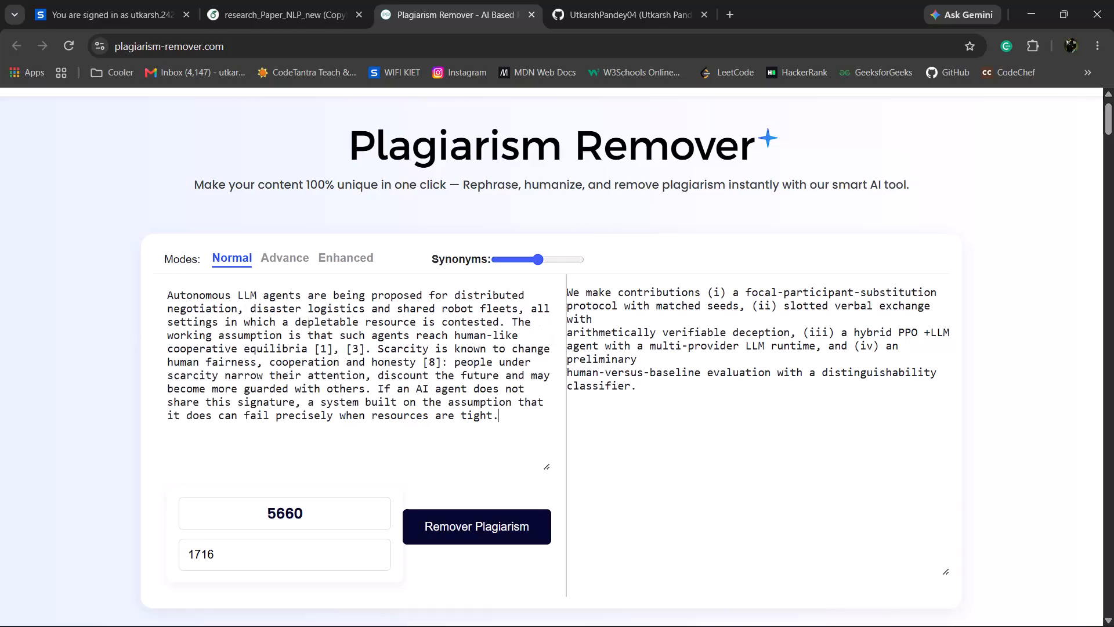
left_click(318, 549)
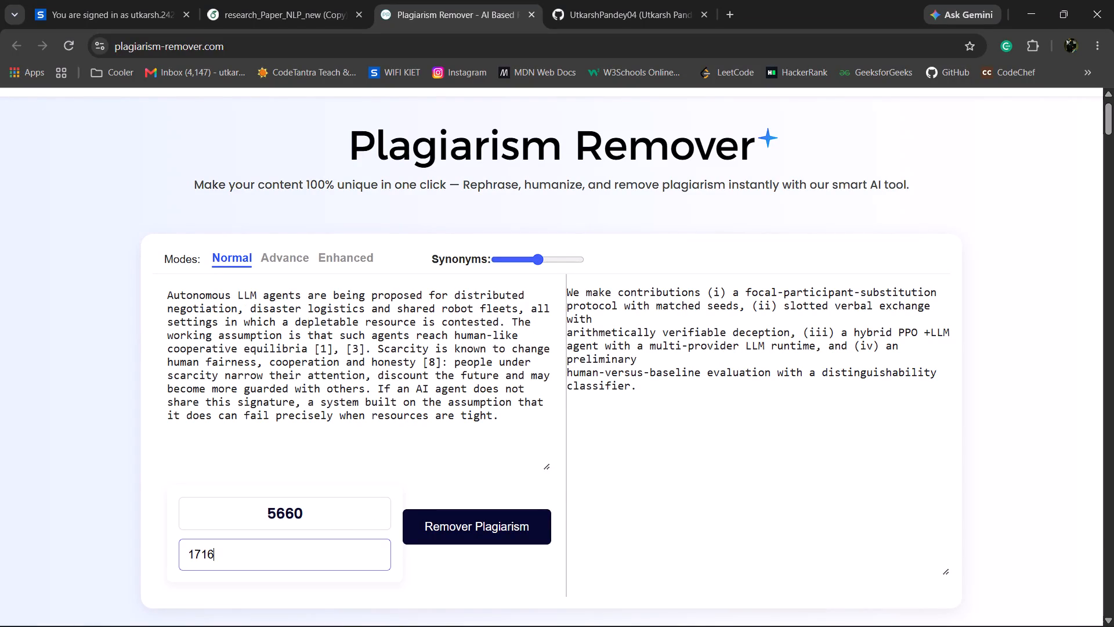
key("BackSpace")
key("BackSpace")
key("BackSpace")
key("BackSpace")
key("BackSpace")
key("BackSpace")
key("BackSpace")
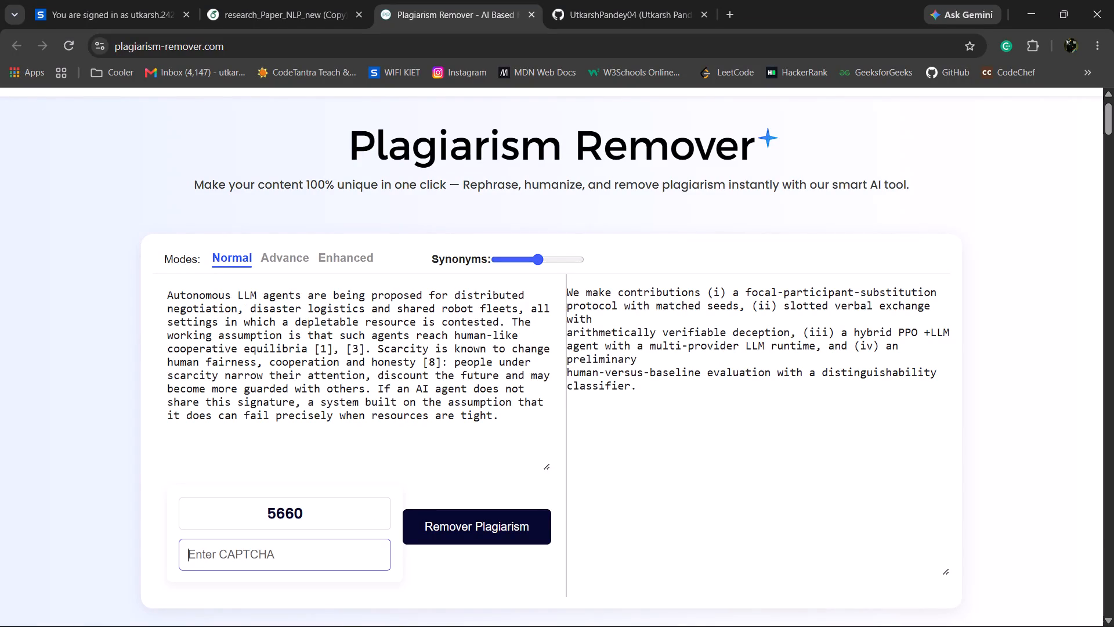
type("5660")
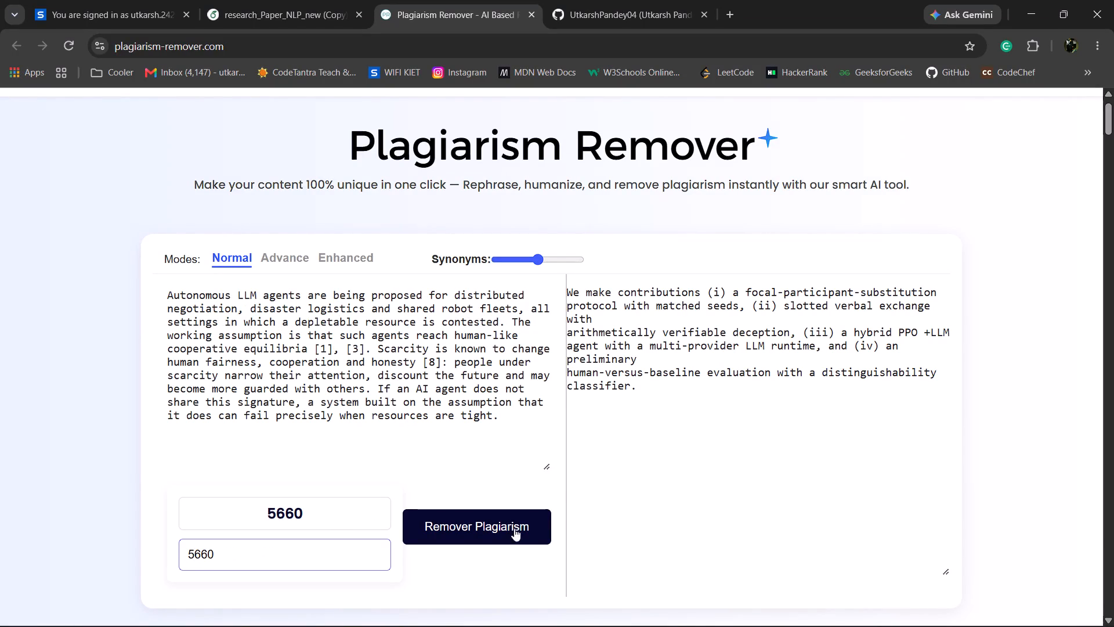
left_click(505, 518)
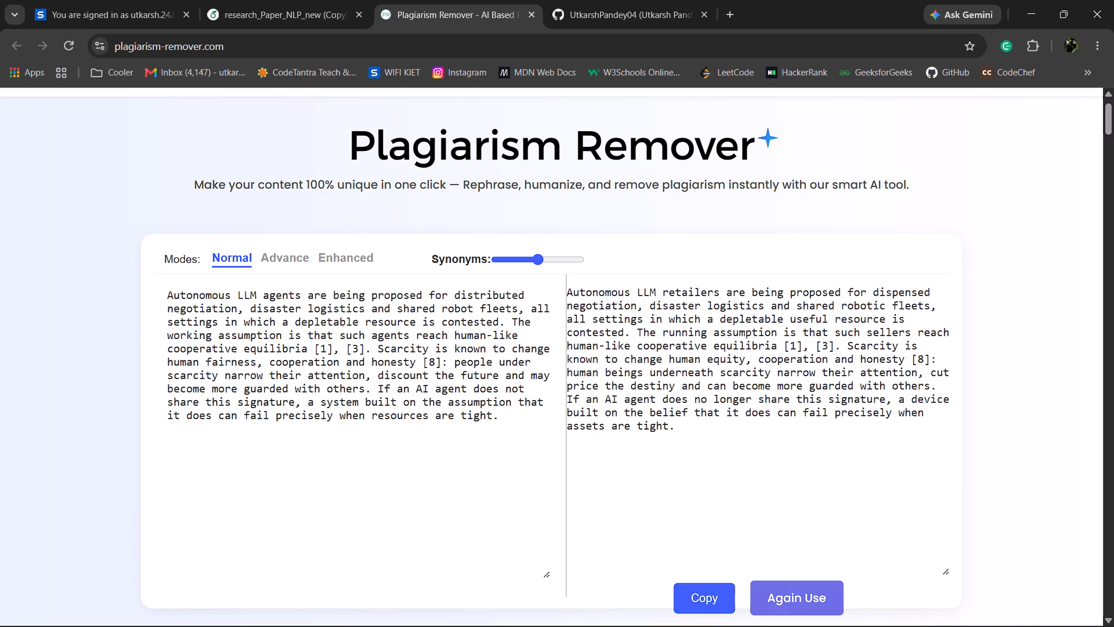
Copy the reworded introduction paragraph and dismiss the copy notice.
left_click(722, 601)
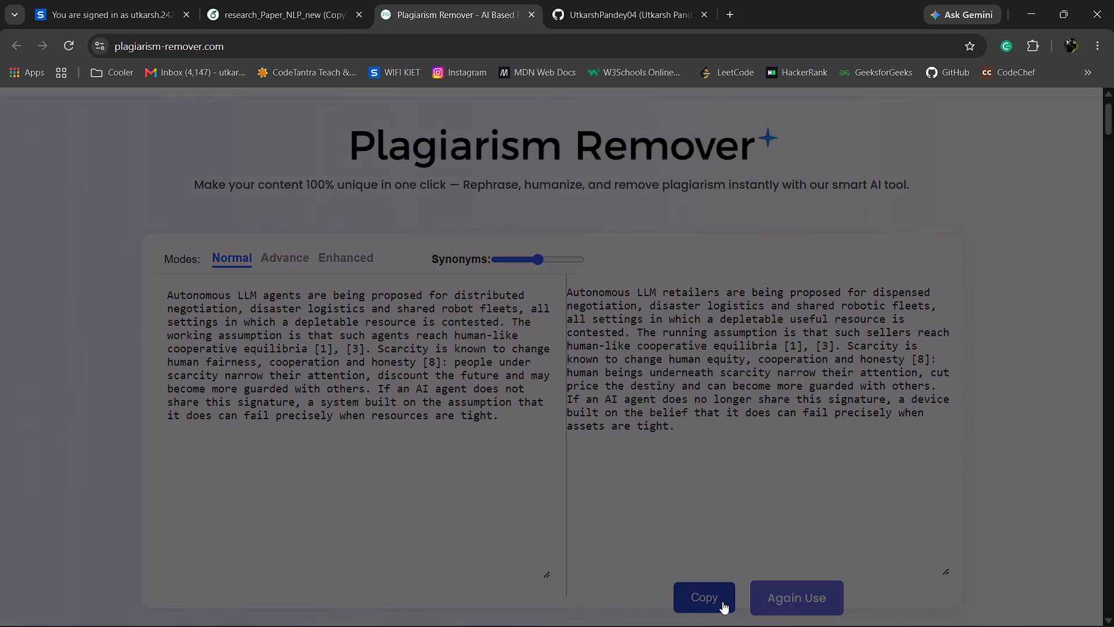
left_click(688, 145)
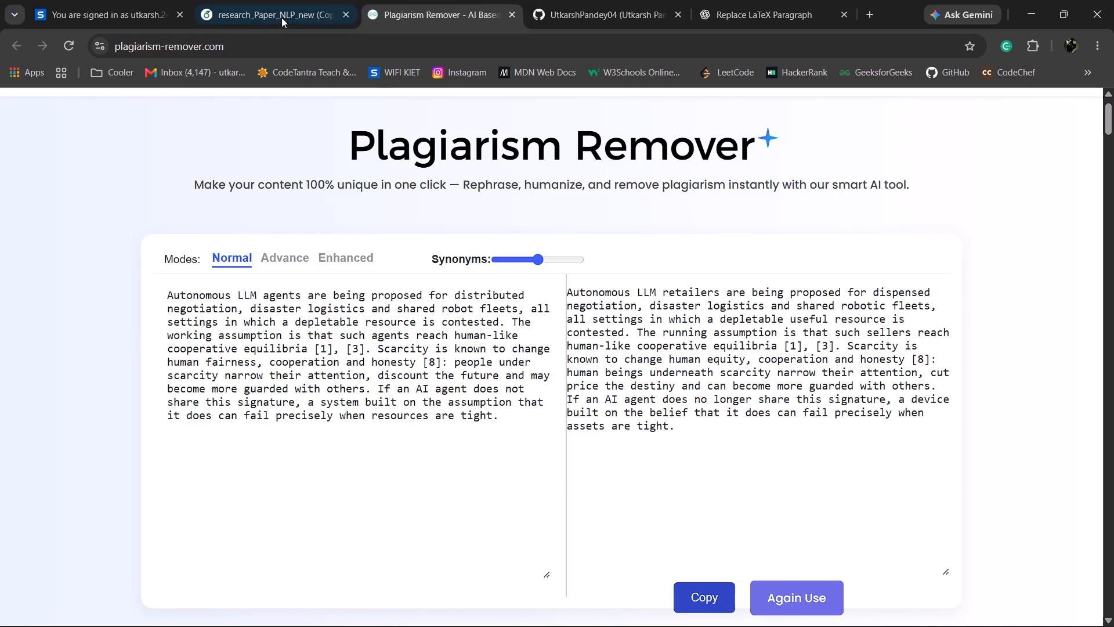
left_click(279, 15)
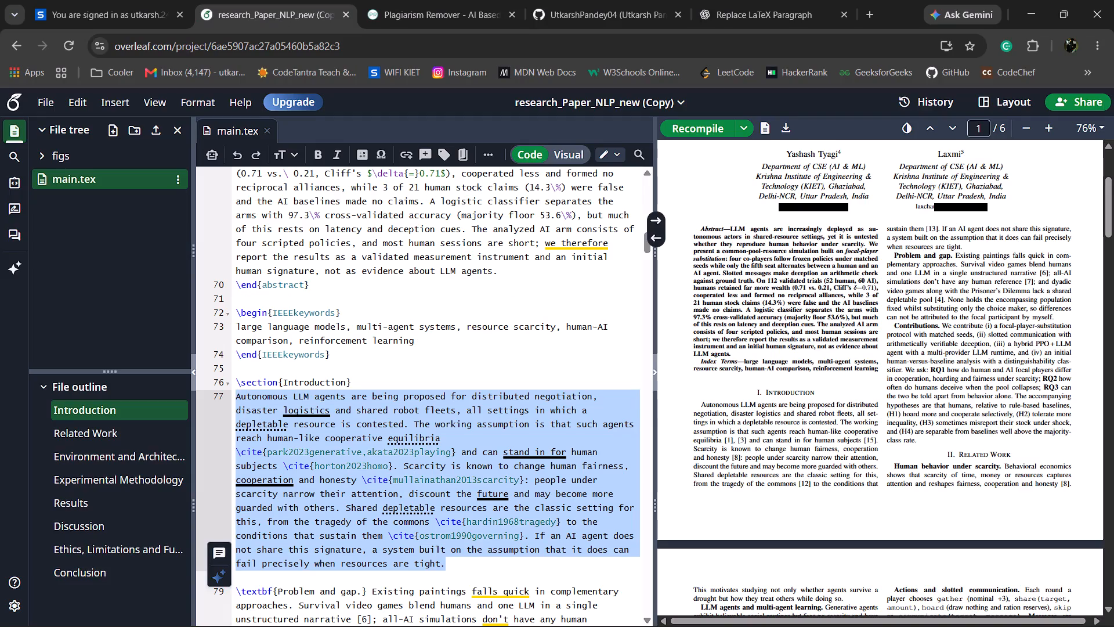
key("ctrl+v")
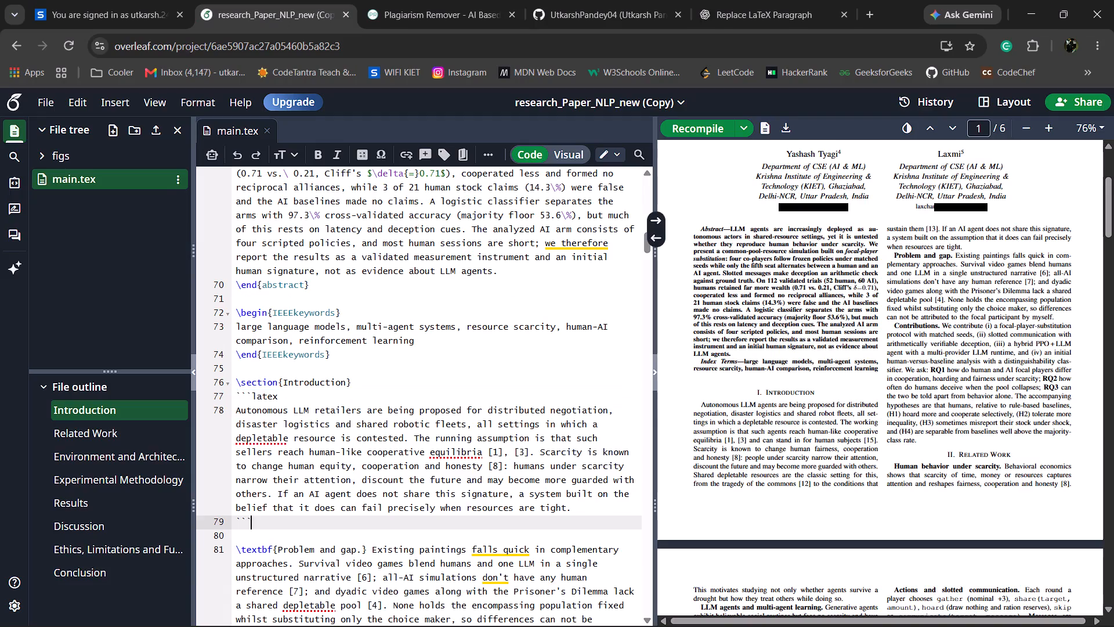
Recompile the paper's PDF and view the rewritten Introduction.
left_click(690, 131)
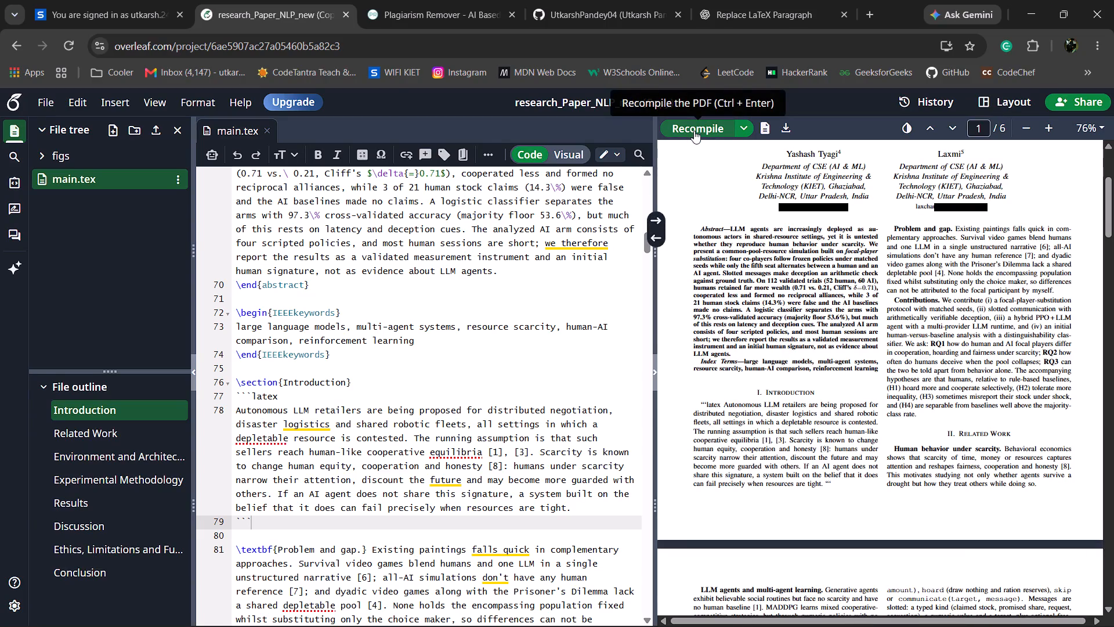
scroll(805, 327, "down", 1)
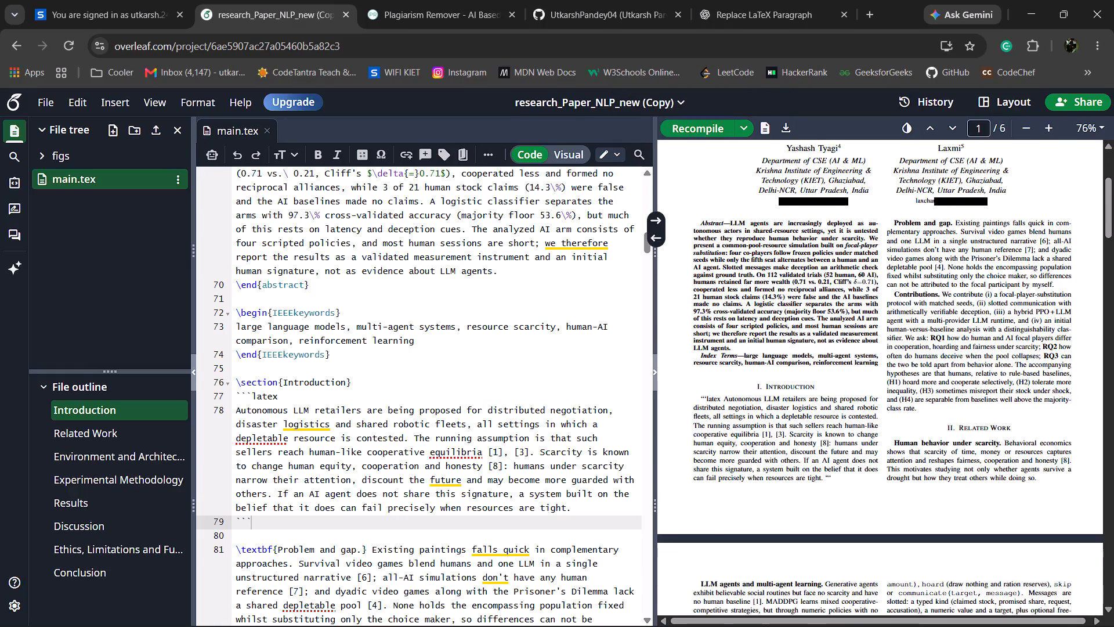
Delete the closing ``` code fence after the first Introduction paragraph in main.tex.
scroll(805, 327, "down", 2)
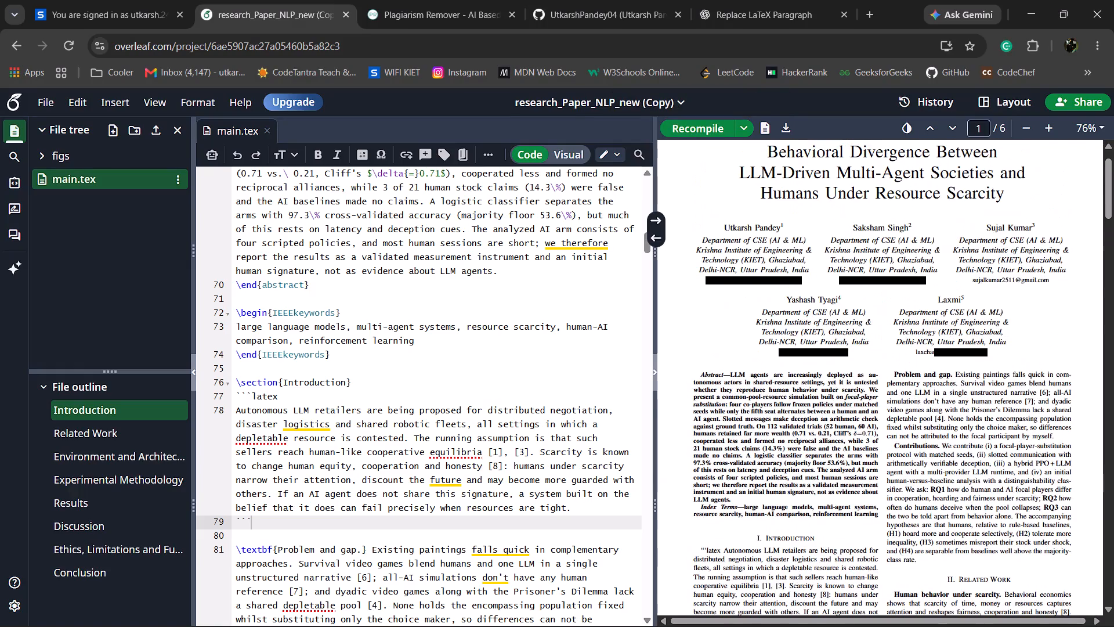
scroll(805, 327, "down", 1)
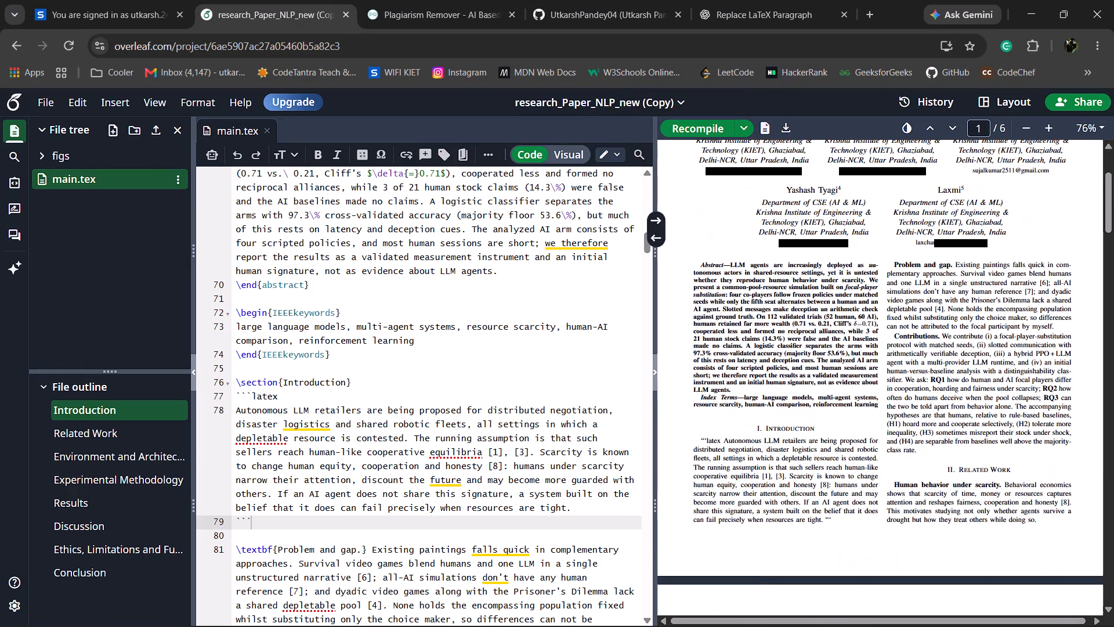
left_click(438, 517)
key("BackSpace")
key("BackSpace")
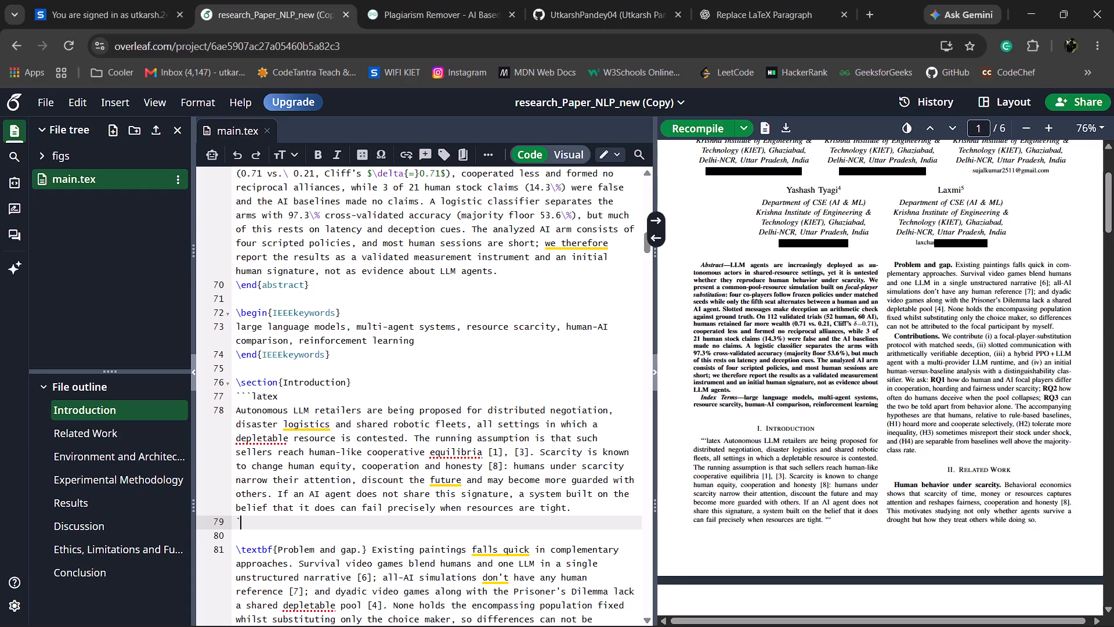
key("BackSpace")
Delete the opening "```latex" line between the Introduction section heading and its first paragraph.
left_click(311, 395)
key("BackSpace")
key("BackSpace")
key("BackSpace")
key("BackSpace")
key("BackSpace")
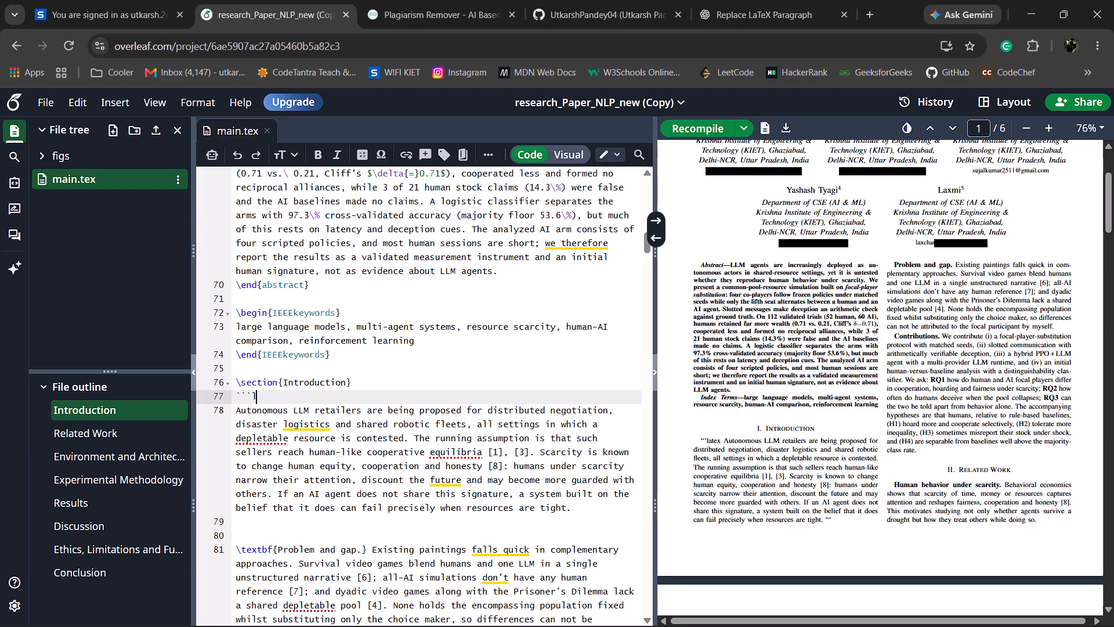
key("BackSpace")
key("BackSpace")
key("BackSpace")
key("BackSpace")
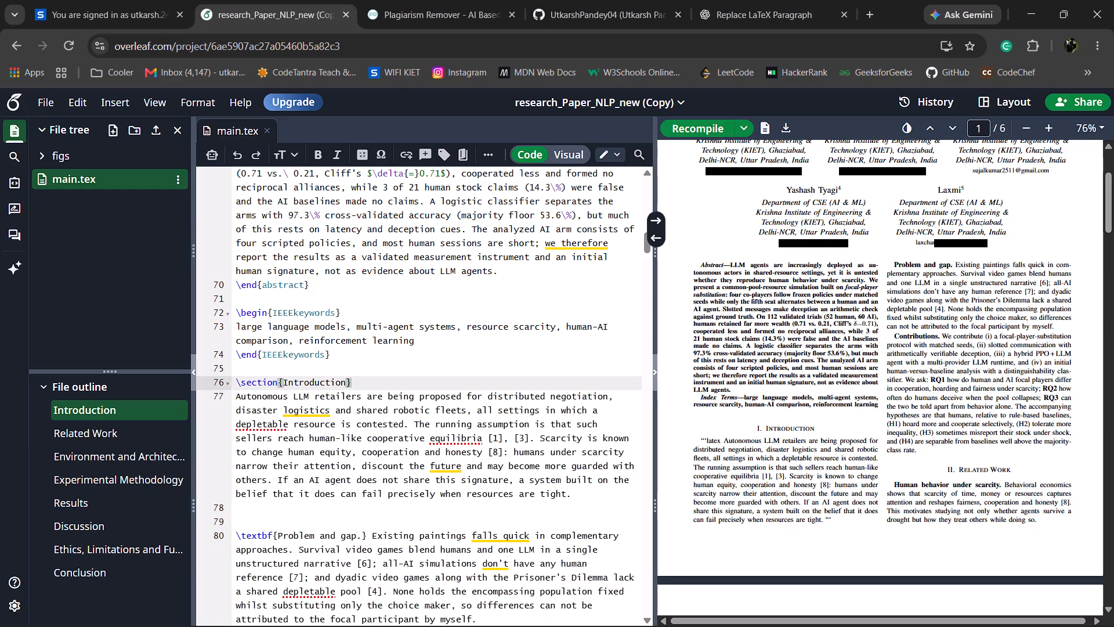
Recompile the paper's PDF with the code fences removed from the Introduction.
left_click(689, 132)
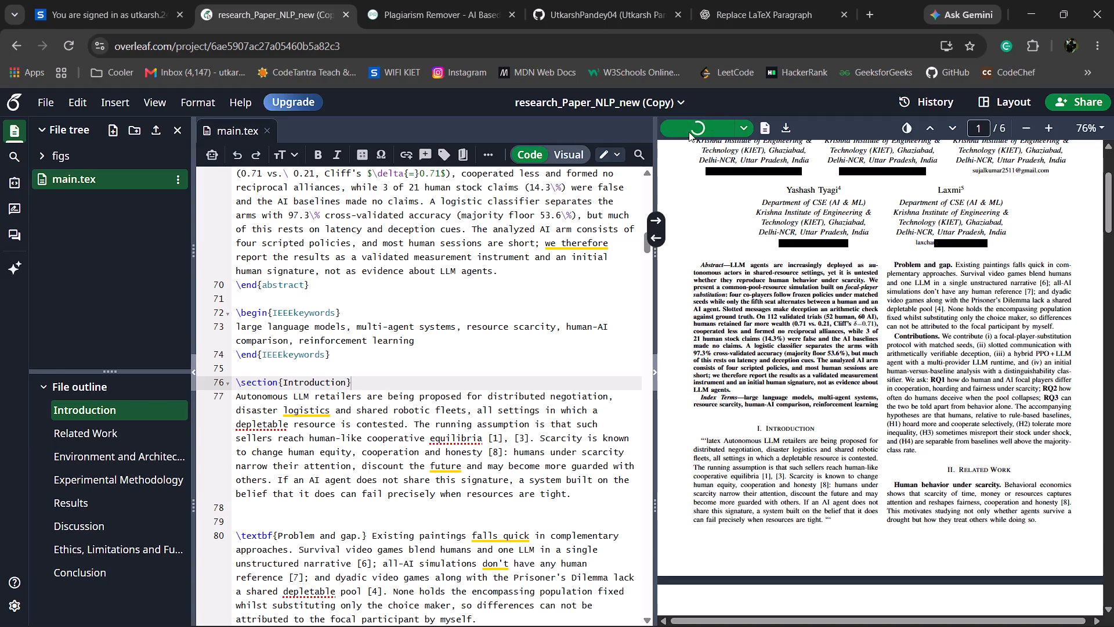
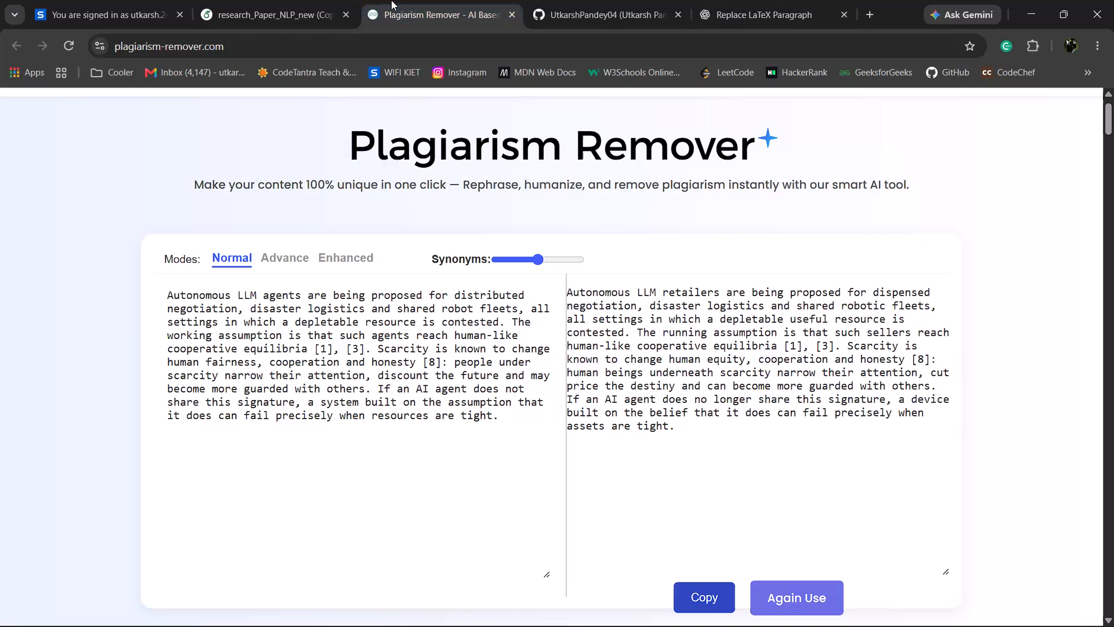
Replace the source text in Plagiarism Remover with the copied passage covering the limitations, planned modules and future work.
left_click(443, 426)
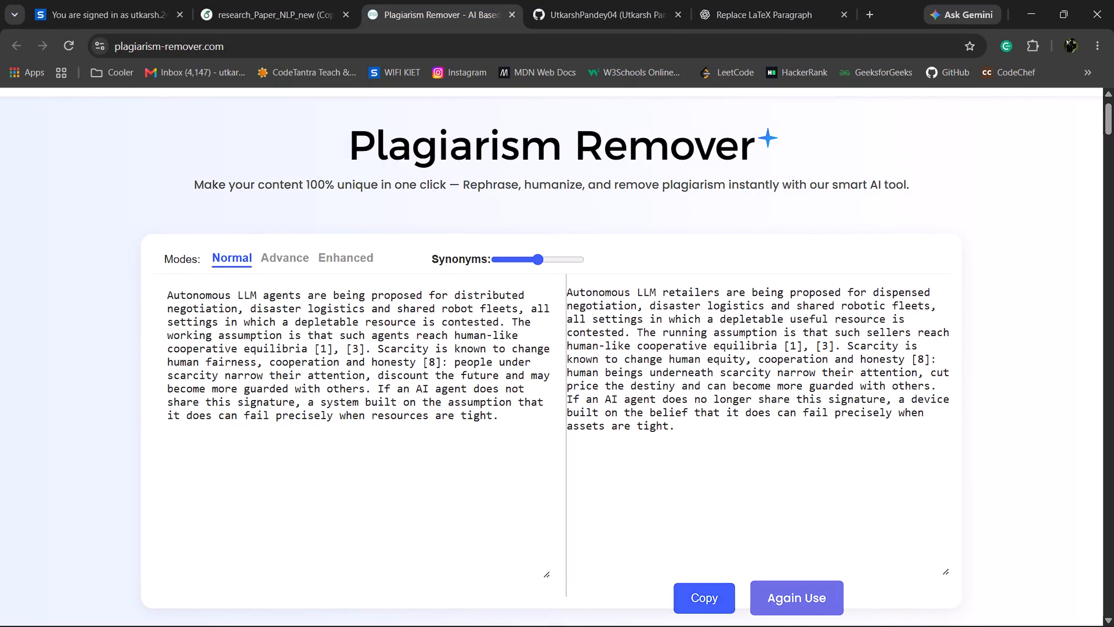
key("ctrl+a")
key("ctrl+v")
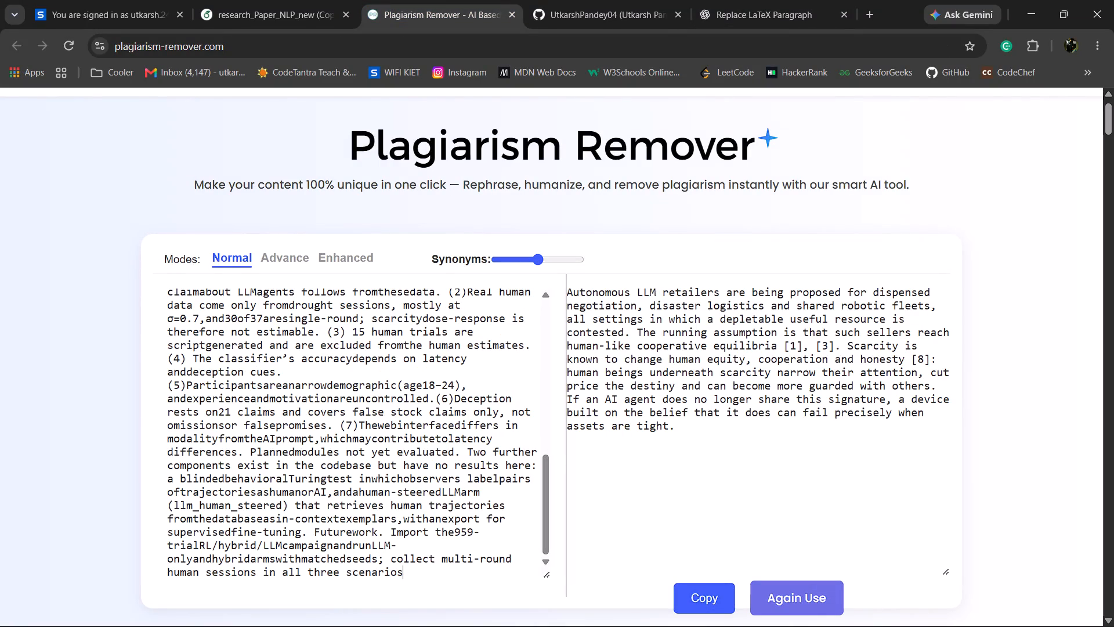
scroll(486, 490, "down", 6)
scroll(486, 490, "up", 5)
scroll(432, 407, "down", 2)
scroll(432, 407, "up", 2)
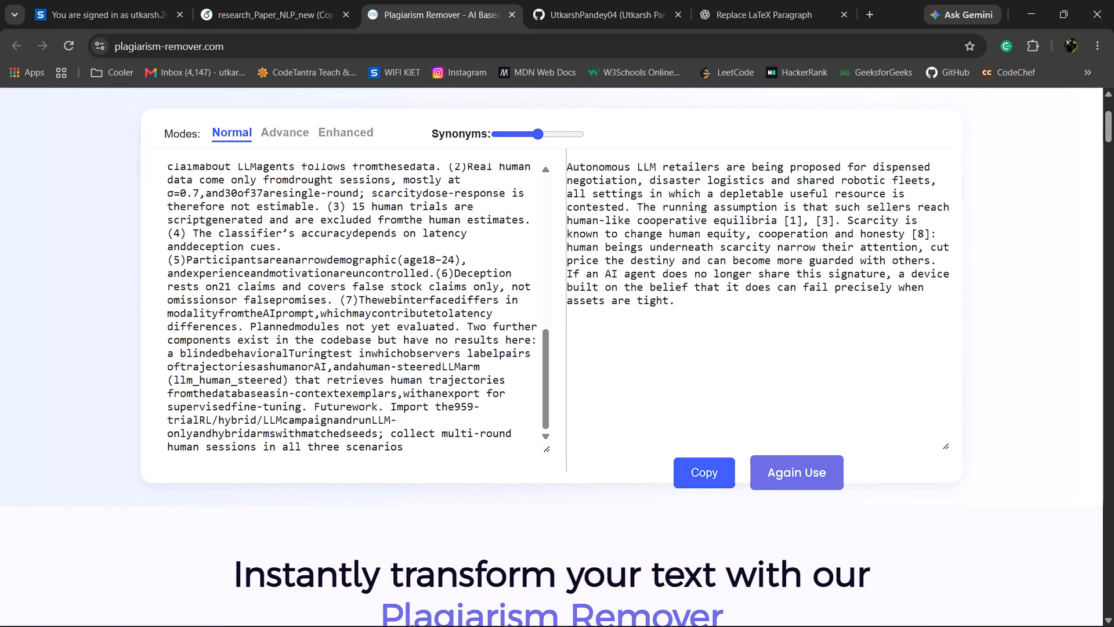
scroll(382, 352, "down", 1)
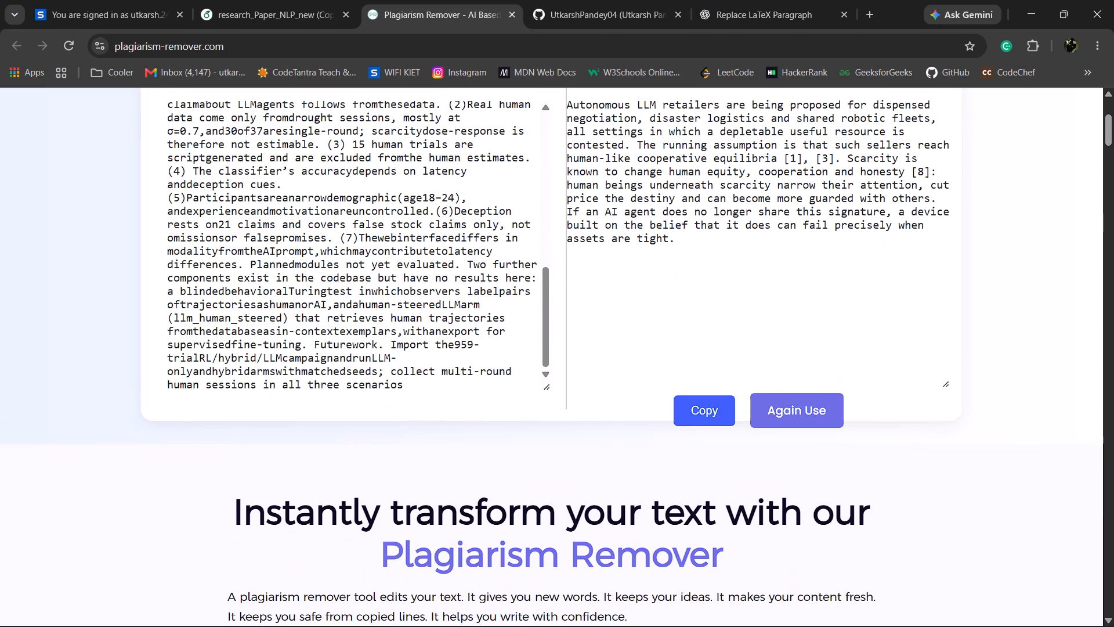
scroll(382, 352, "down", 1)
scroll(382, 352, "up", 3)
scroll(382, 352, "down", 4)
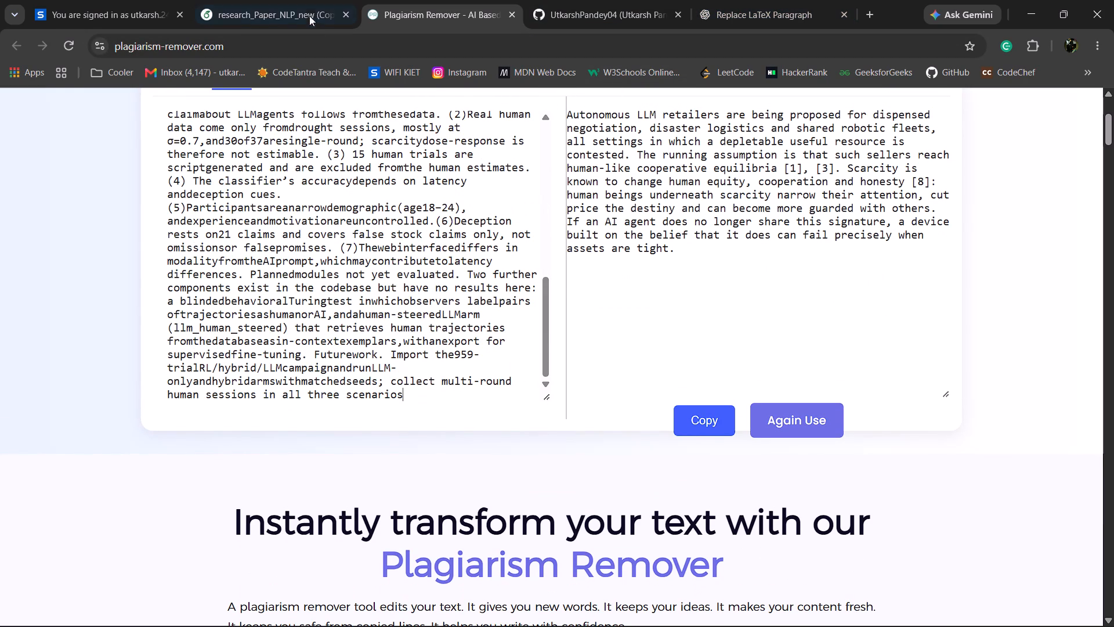
Switch back to the Overleaf project and examine the Limitations, Future work and Conclusion passages on page 6 of the PDF.
left_click(291, 0)
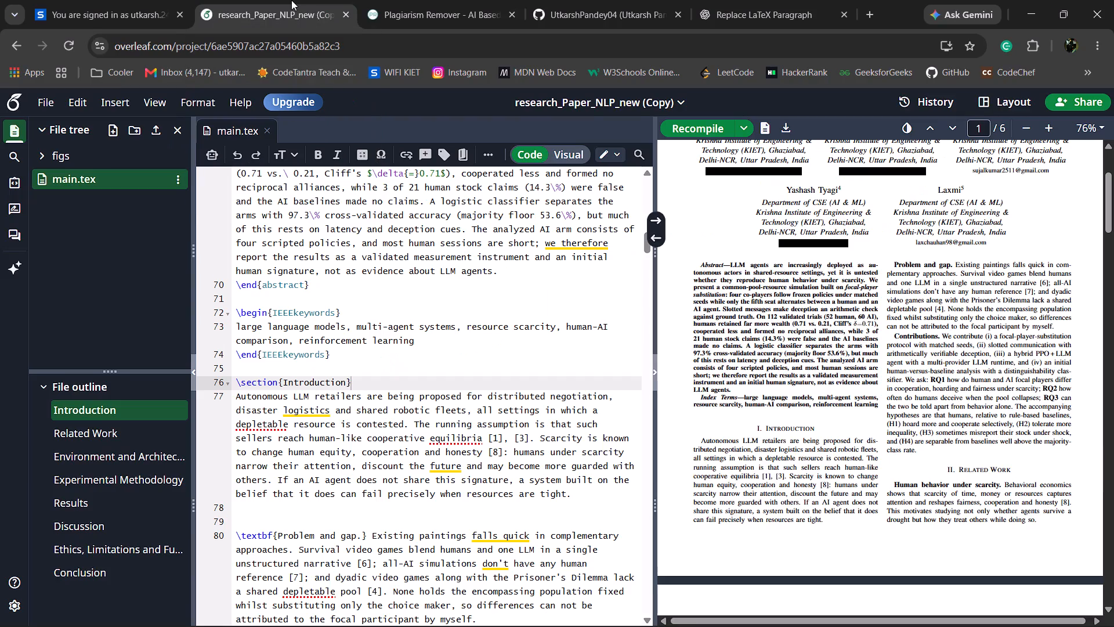
scroll(832, 319, "down", 14)
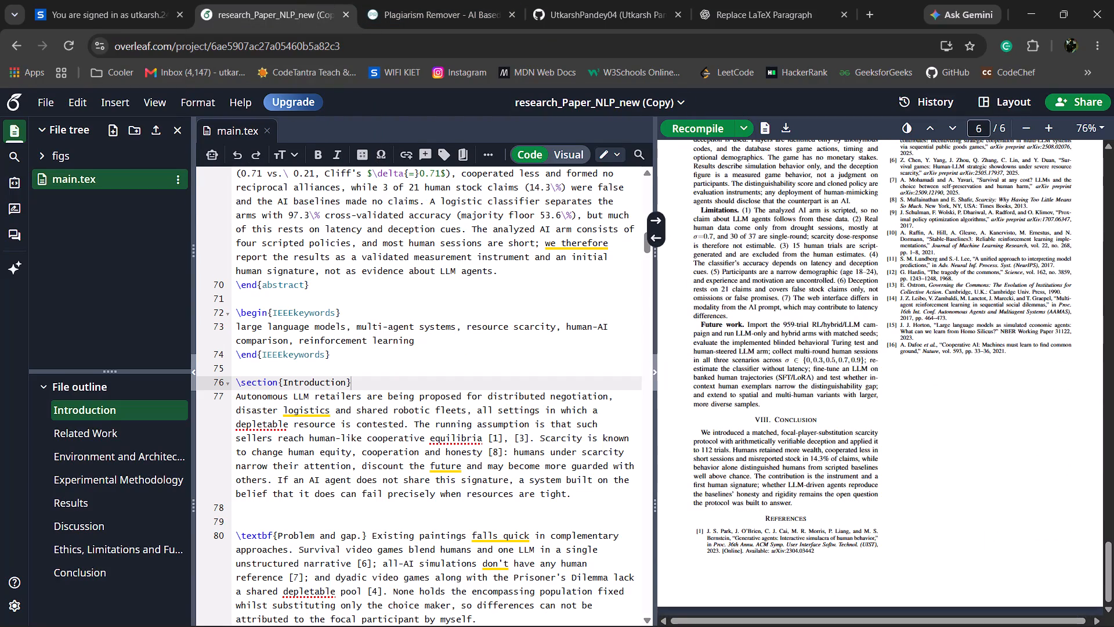
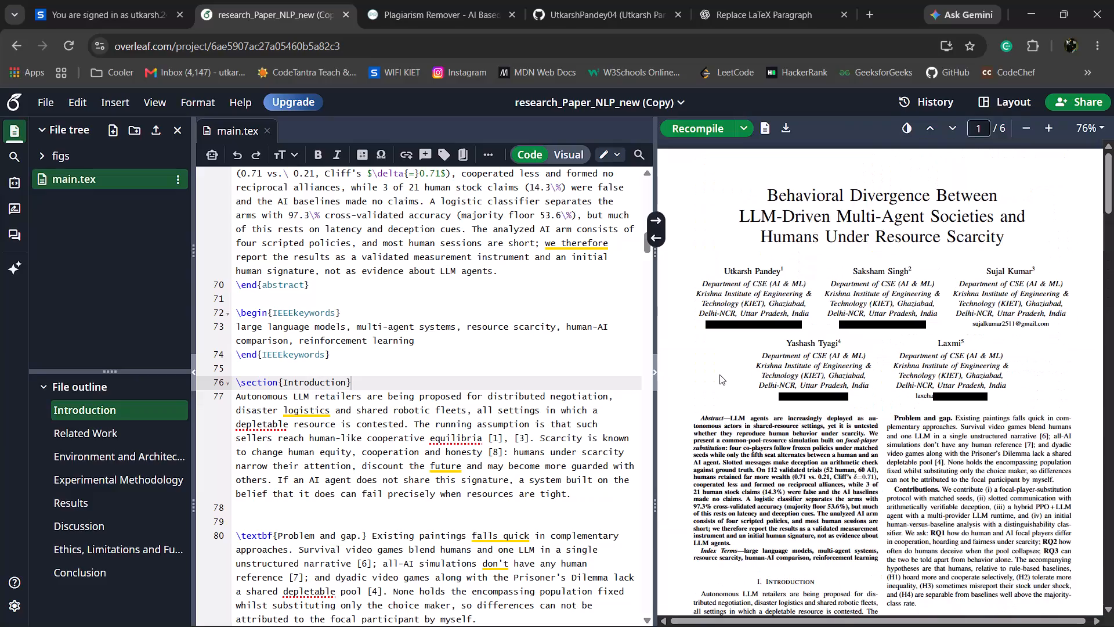
Go from the Fig. 1 caption on page 2 of the PDF to its source in main.tex.
scroll(719, 374, "down", 1)
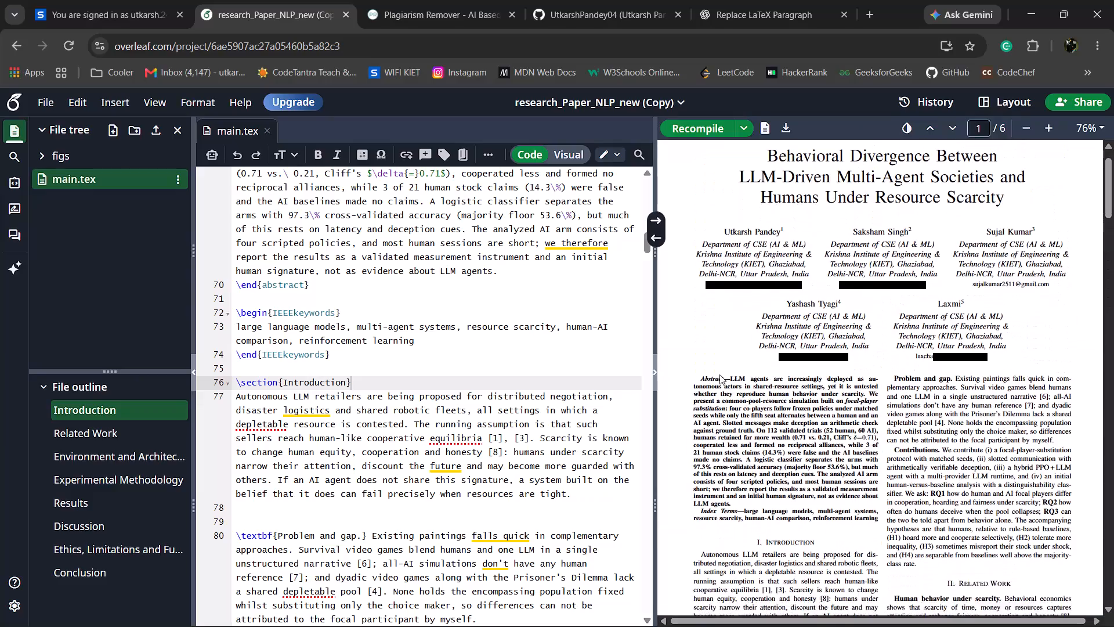
scroll(719, 374, "down", 2)
scroll(719, 374, "up", 1)
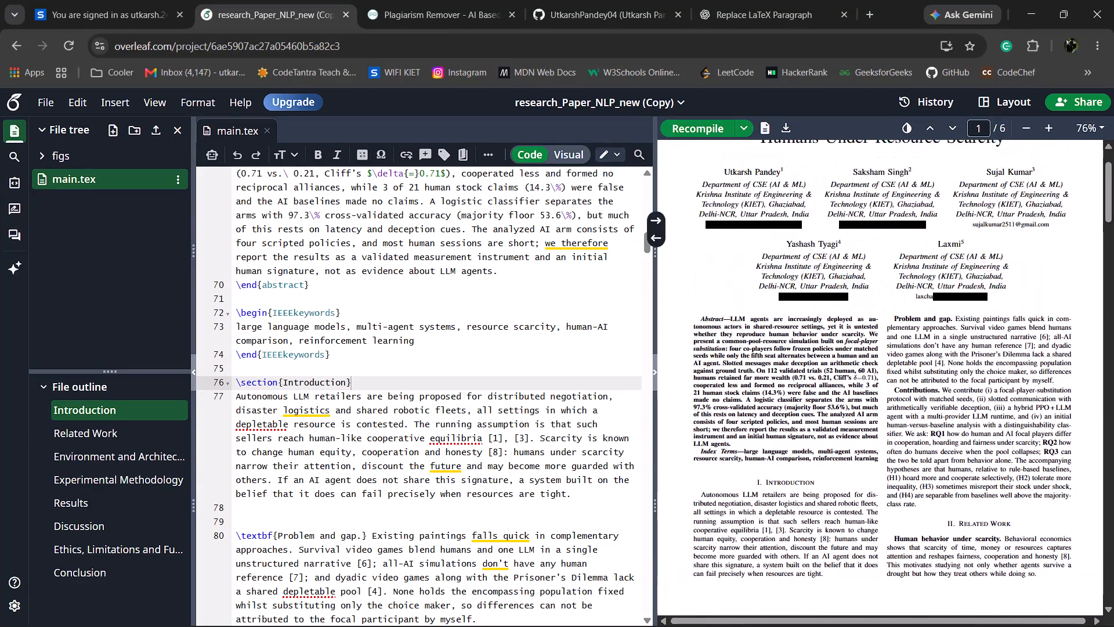
scroll(719, 374, "up", 1)
scroll(719, 374, "down", 4)
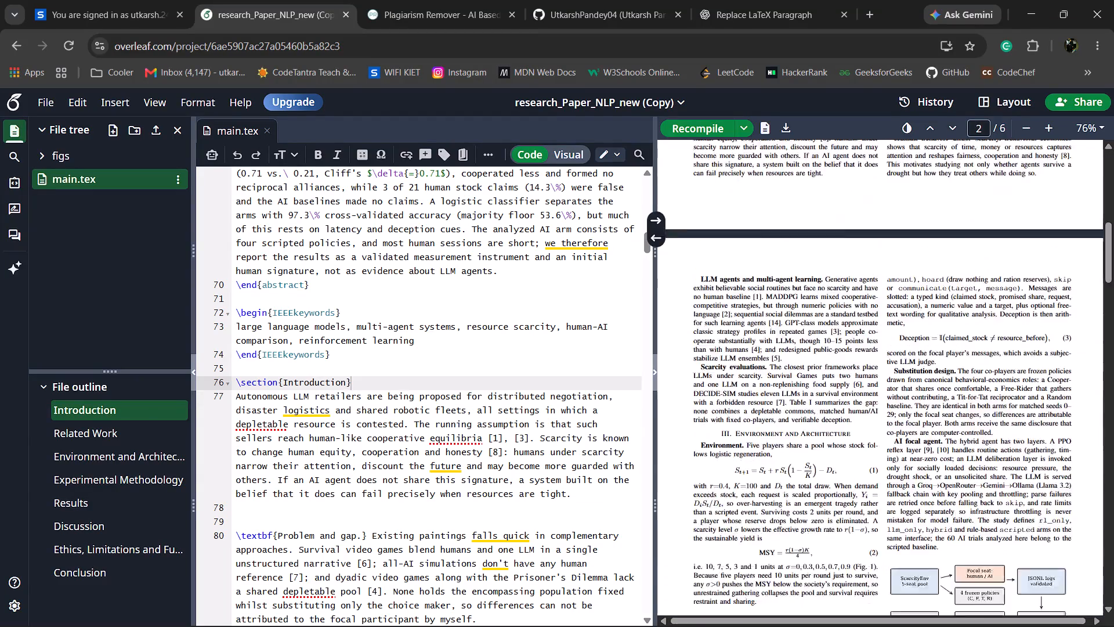
scroll(719, 374, "down", 1)
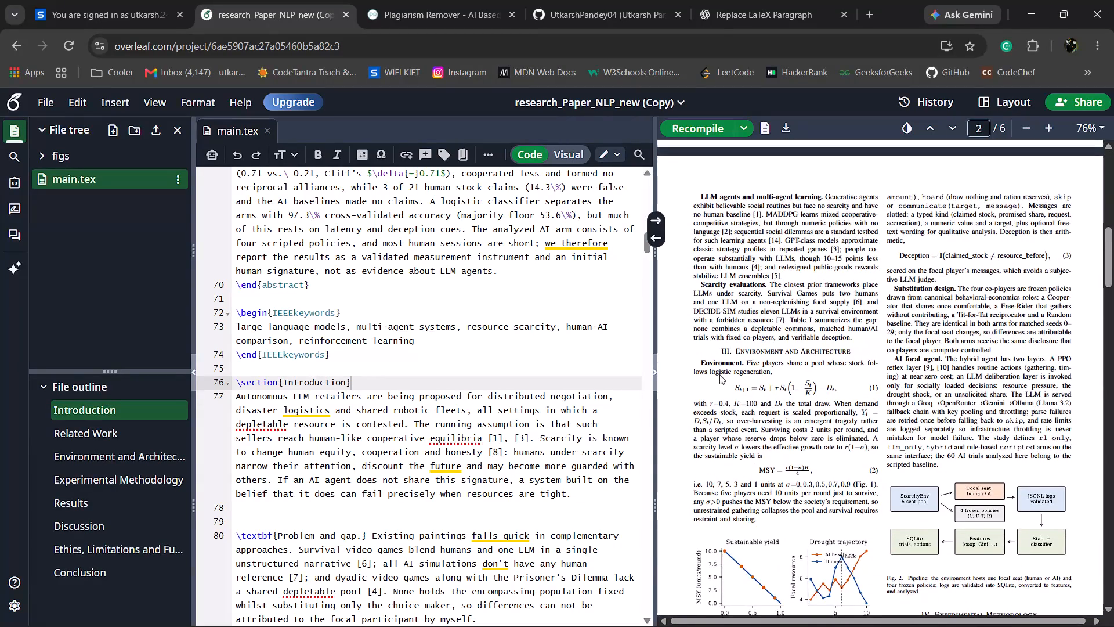
scroll(719, 373, "down", 1)
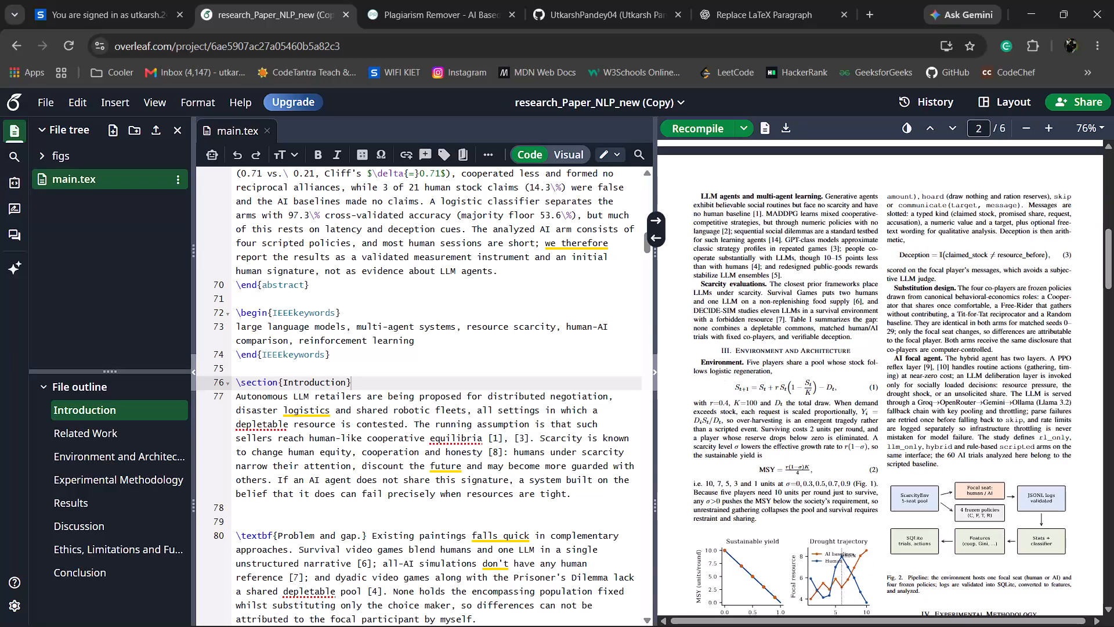
scroll(719, 373, "down", 1)
double_click(722, 524)
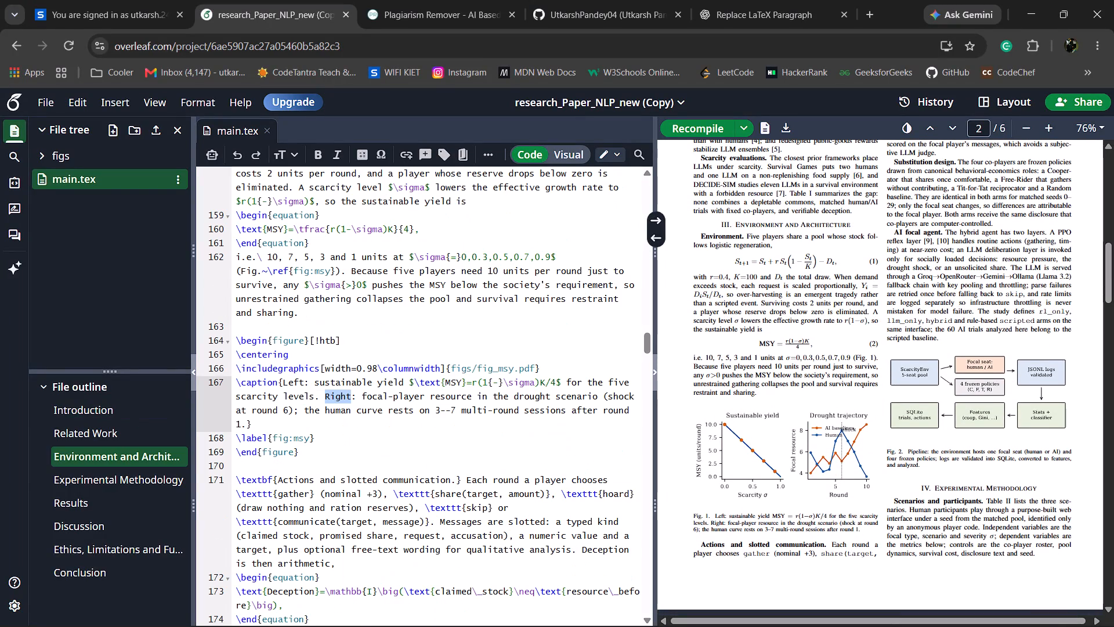
Copy the full Fig. 1 caption text inside the braces, from "Left: sustainable yield" to "after round 1.".
left_click(443, 462)
left_click(377, 411)
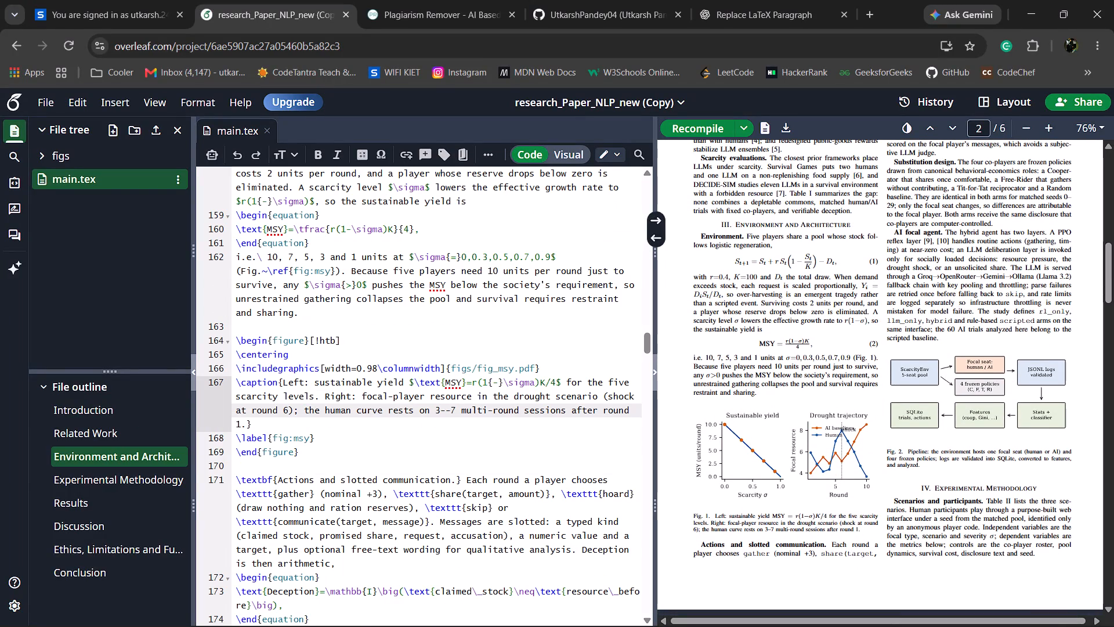
key("Up")
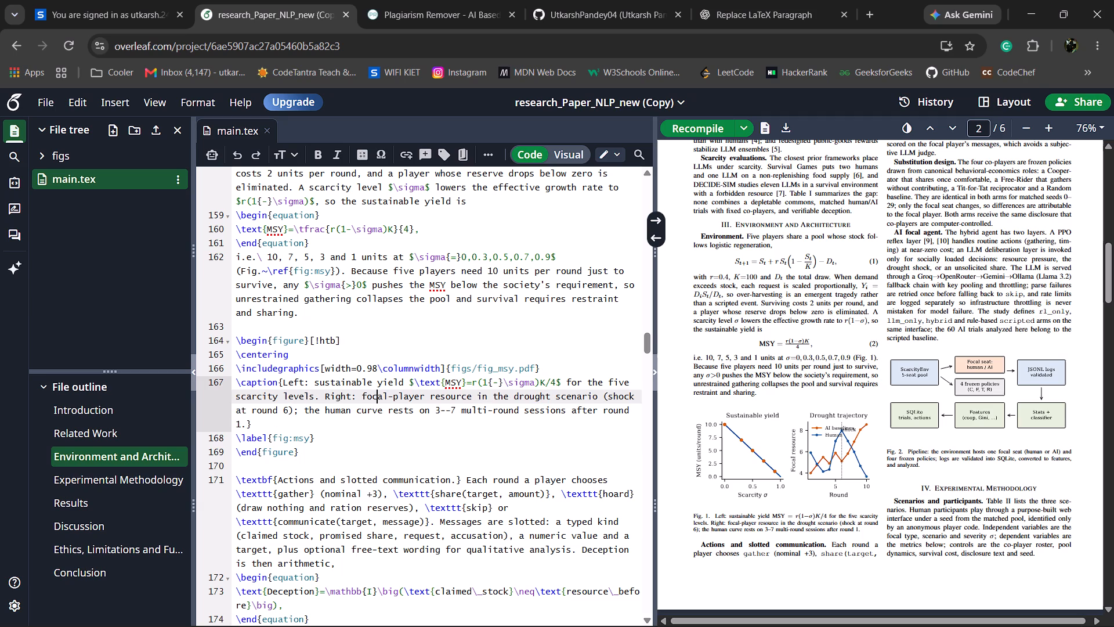
key("Down")
key("Down")
key("Left")
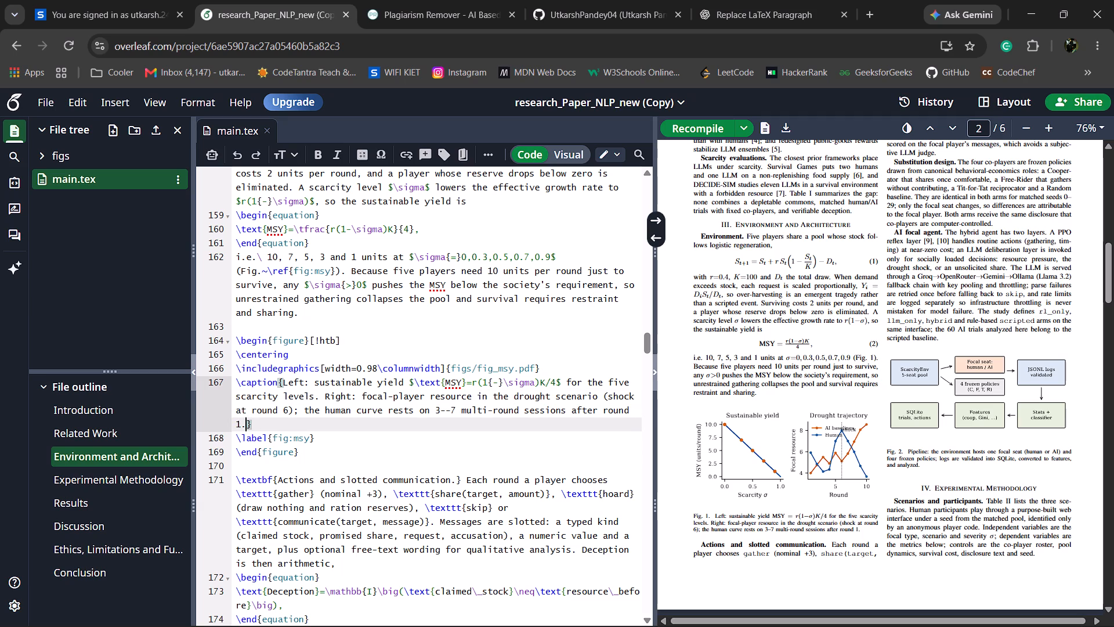
key("shift+Up")
key("shift+Up")
key("shift+Up")
key("shift+Right")
key("shift+Right")
key("shift+Right")
key("shift+Right")
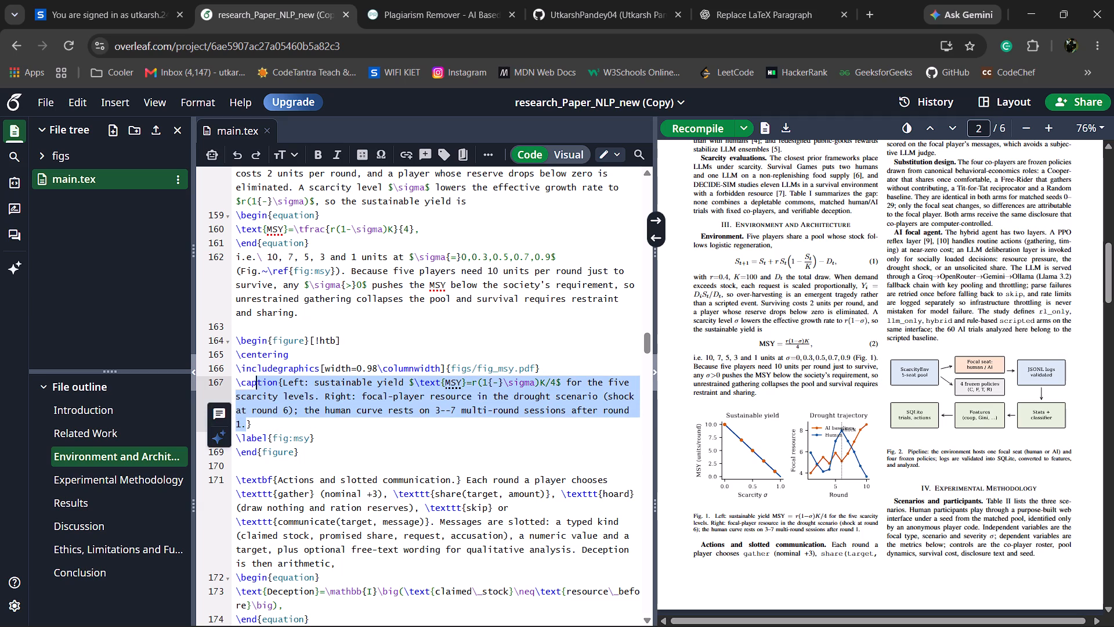
key("shift+Right")
key("shift+Right")
key("shift+Right")
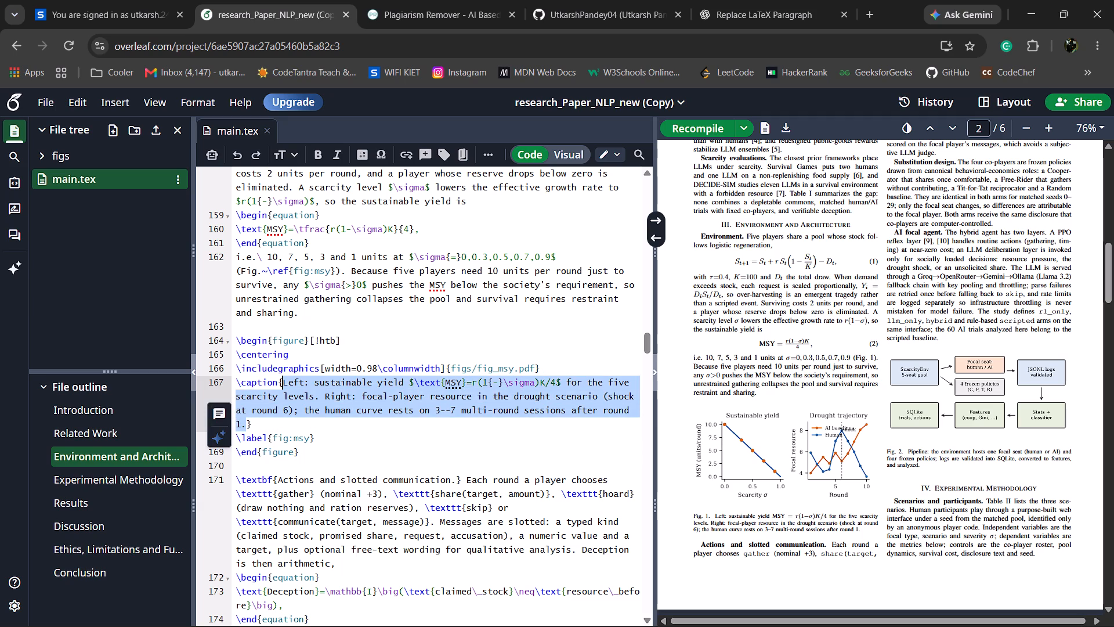
key("ctrl+c")
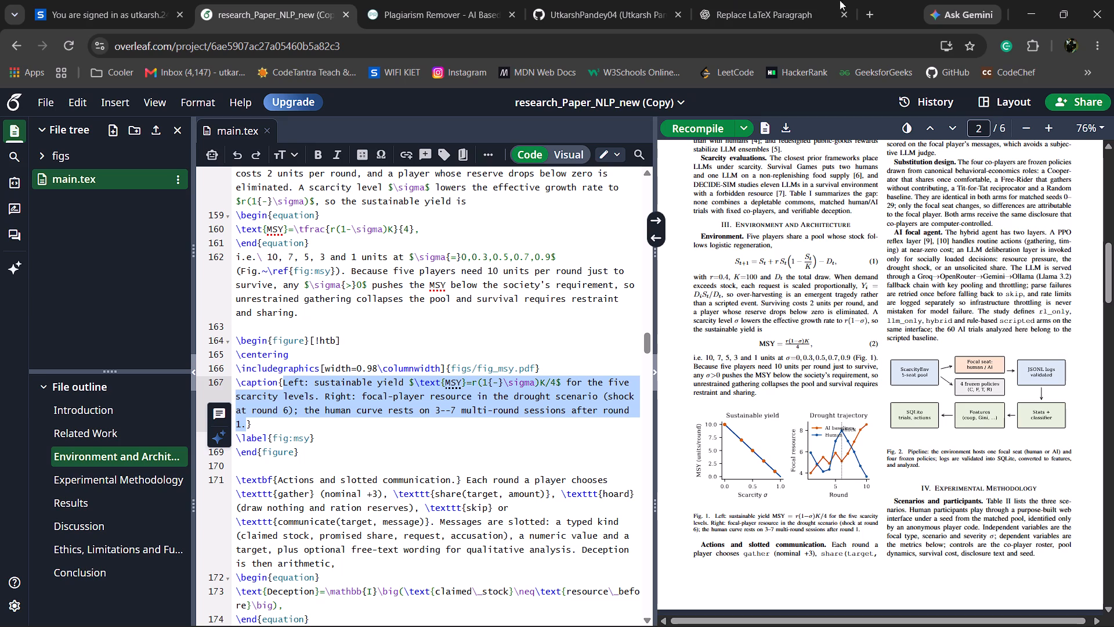
Switch to Plagiarism Remover, start a fresh rewrite and paste the copied Fig. 1 caption as the source text.
left_click(466, 0)
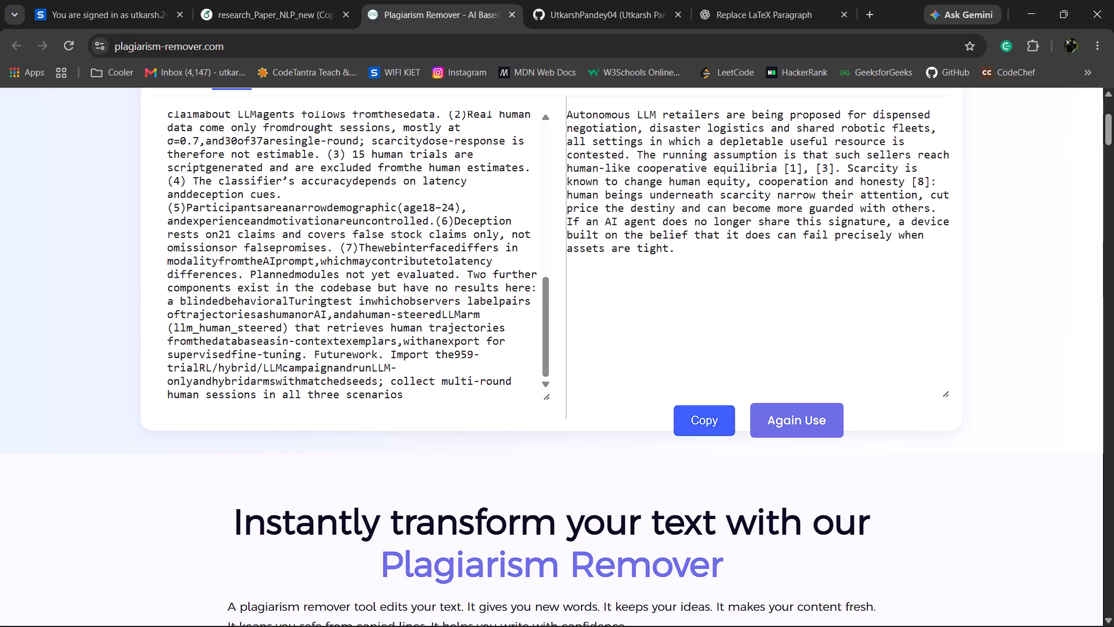
left_click(472, 316)
key("ctrl+a")
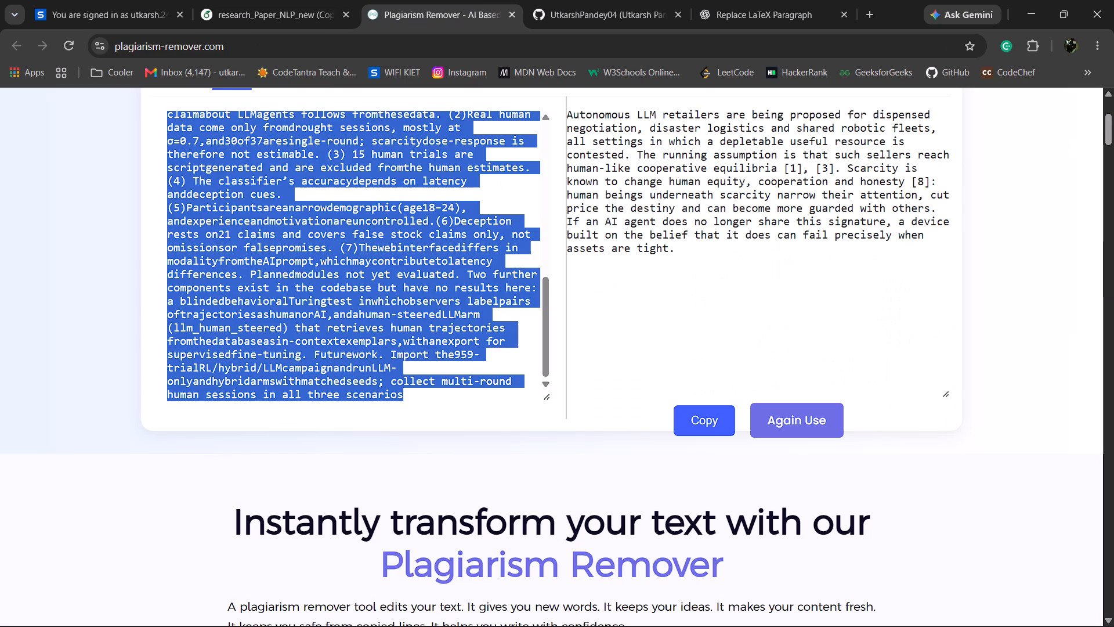
key("ctrl+v")
scroll(472, 316, "up", 1)
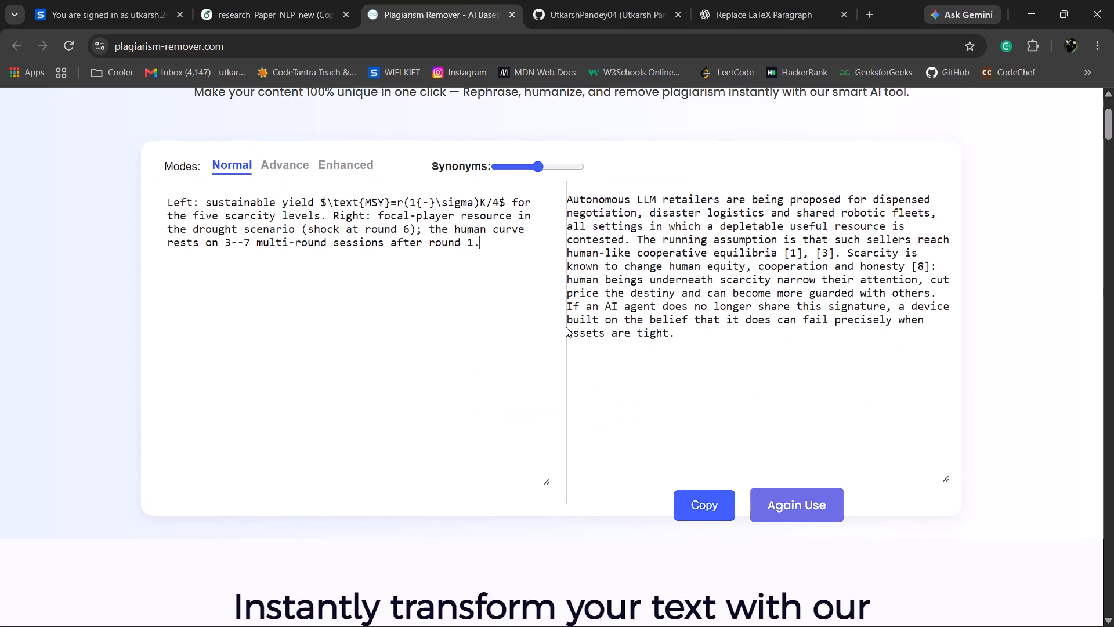
left_click(803, 516)
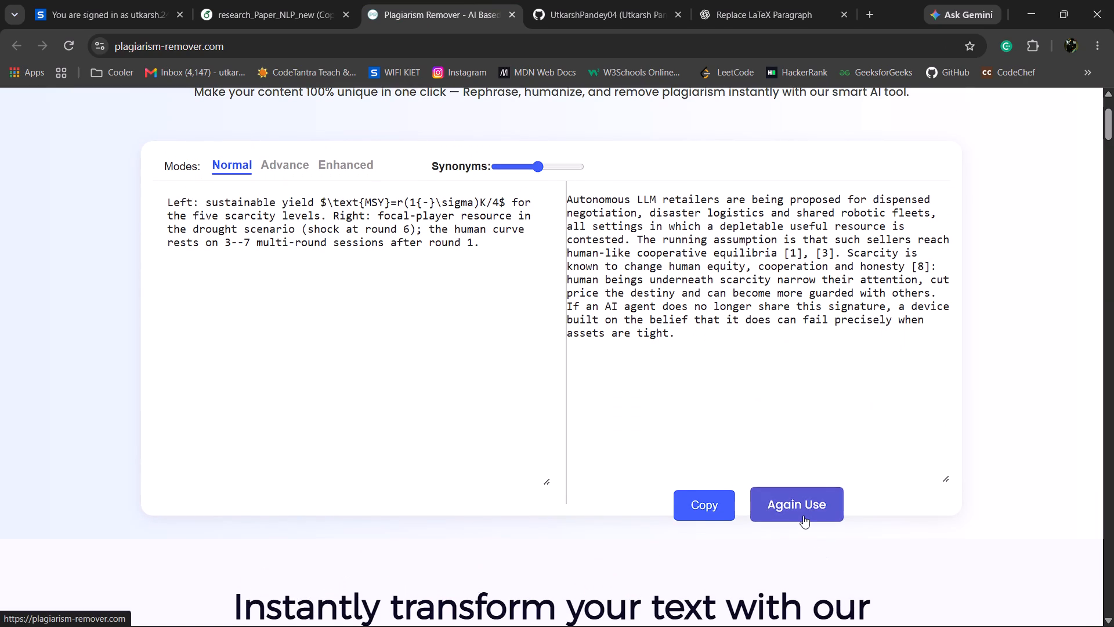
left_click(312, 400)
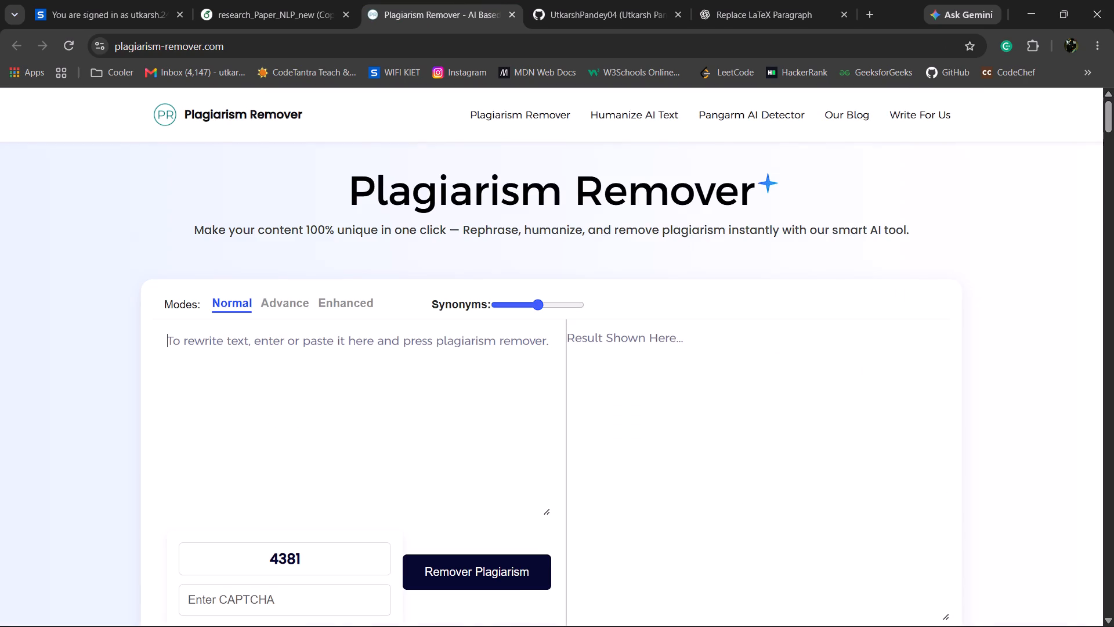
key("ctrl+v")
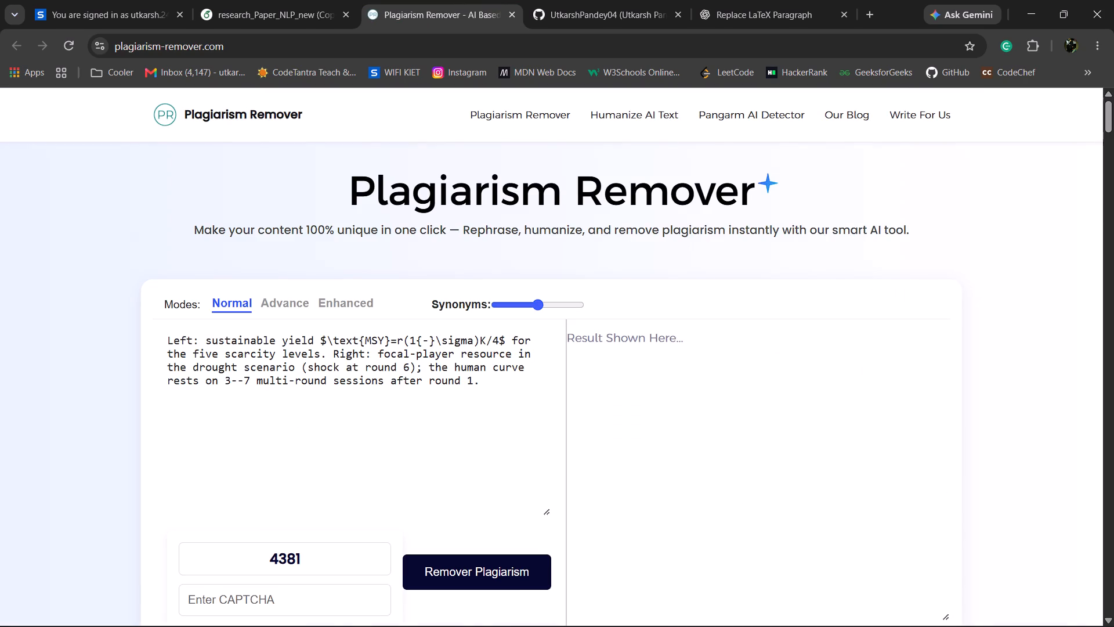
Enter the displayed CAPTCHA code and run the plagiarism removal on the caption in Normal mode.
scroll(271, 445, "down", 1)
left_click(290, 545)
type("4318")
left_click(471, 510)
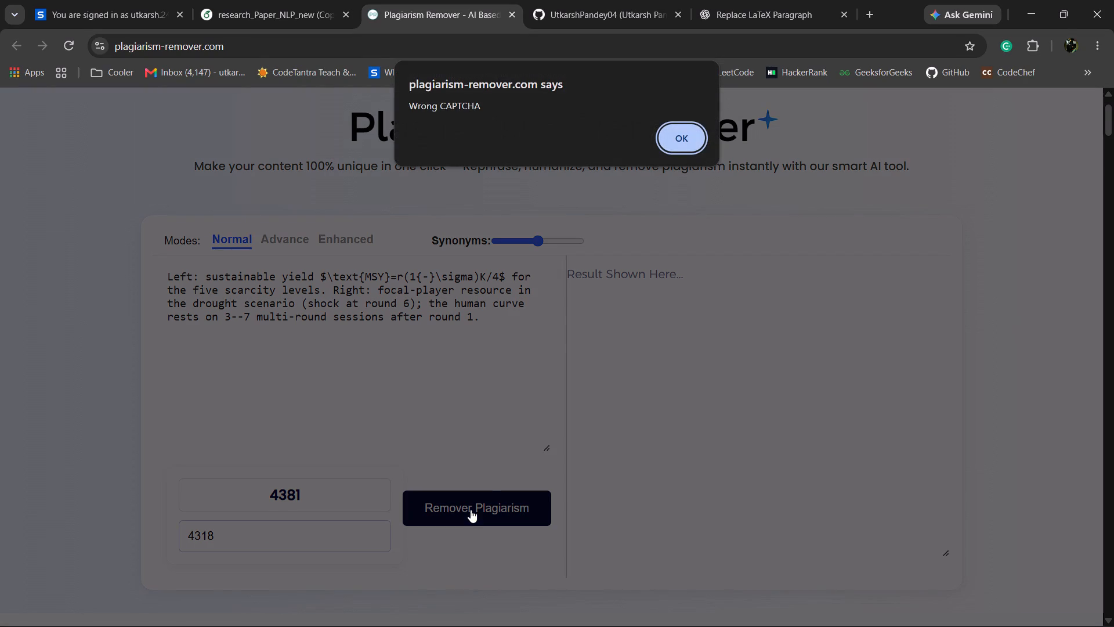
left_click(682, 146)
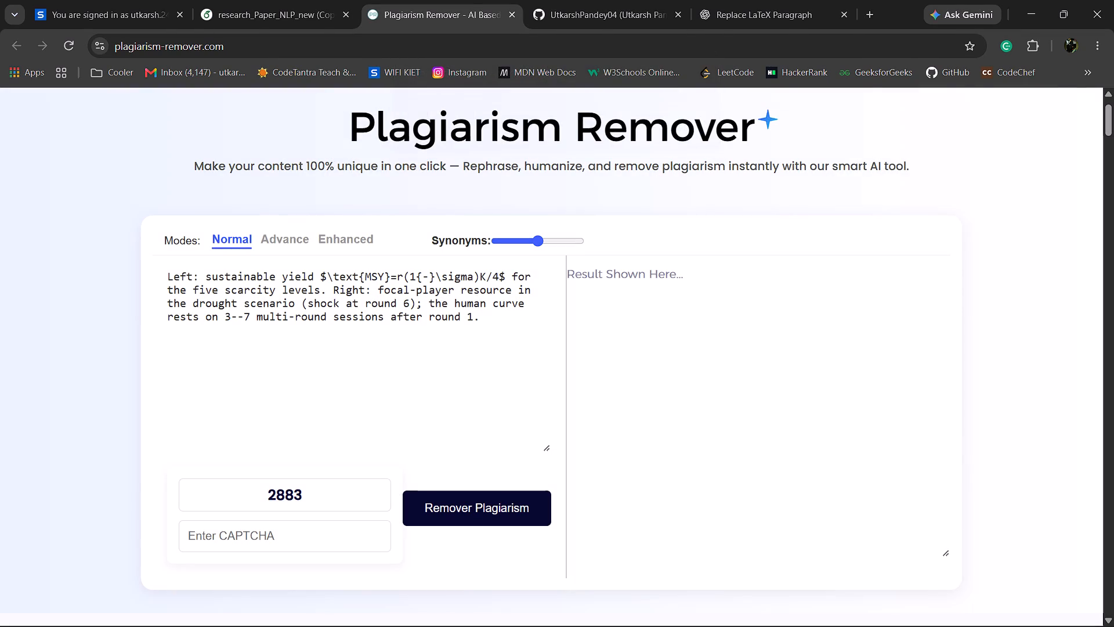
left_click(351, 535)
type("2883")
left_click(505, 521)
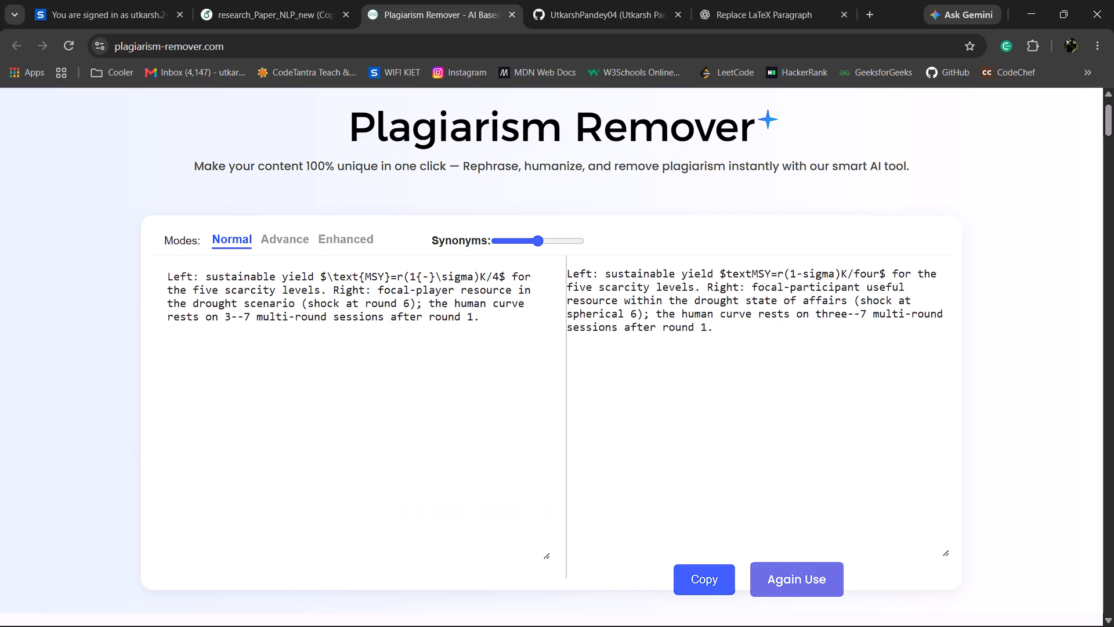
In the rewritten caption, replace the ". Right: " between "levels" and "focal-participant" with a comma.
left_click(756, 275)
left_click(754, 289)
key("BackSpace")
key("BackSpace")
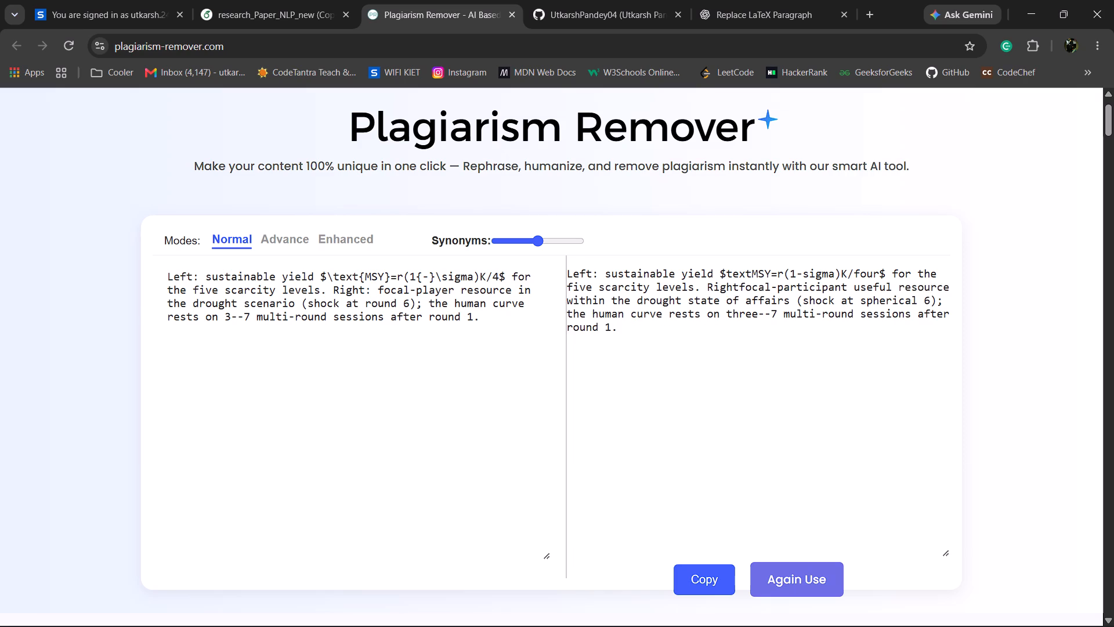
key("BackSpace")
key("BackSpace")
key("BackSpace")
key("BackSpace")
key("BackSpace")
key("BackSpace")
key("BackSpace")
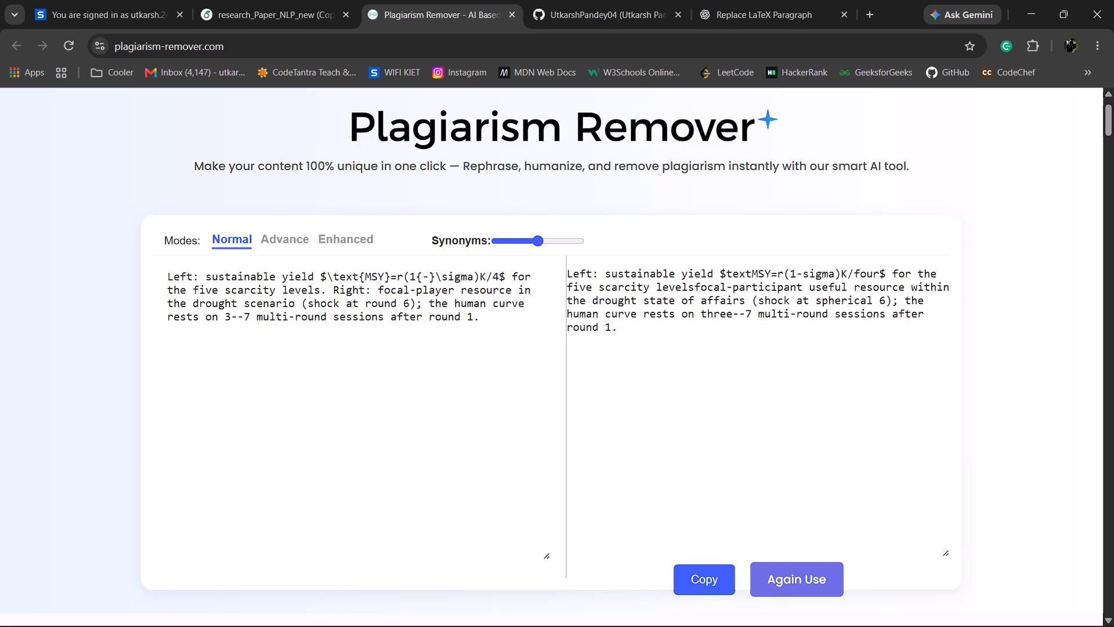
key("comma")
Remove the opening "Left: " from the rewritten caption and capitalize its first word as "Sustainable".
left_click(613, 271)
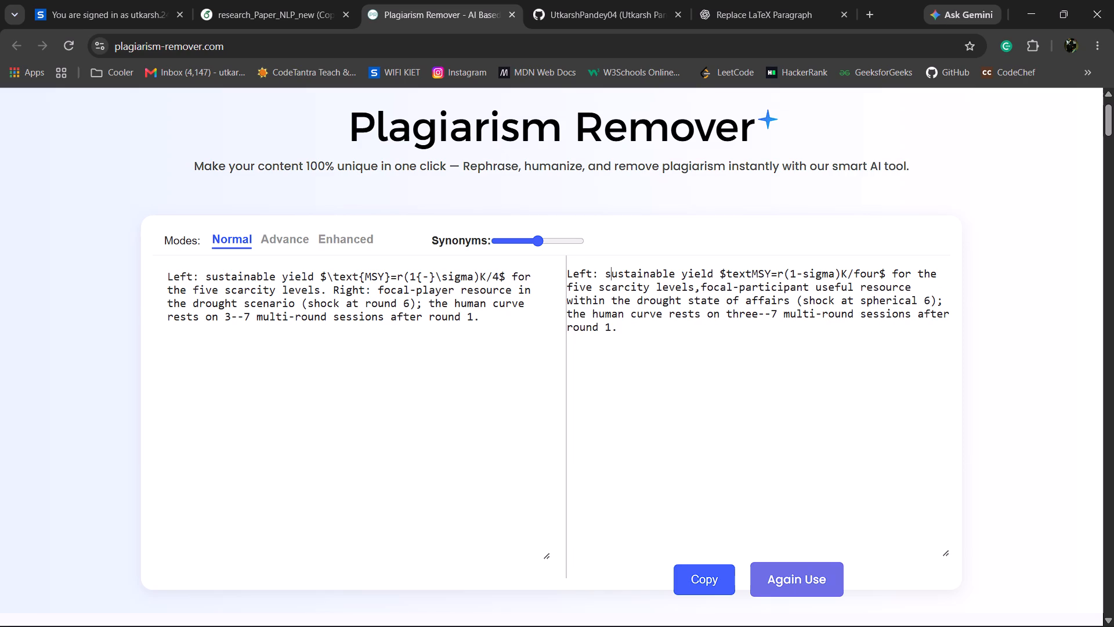
left_click(609, 278)
left_click(605, 272)
key("BackSpace")
key("BackSpace")
key("BackSpace")
key("BackSpace")
key("BackSpace")
key("BackSpace")
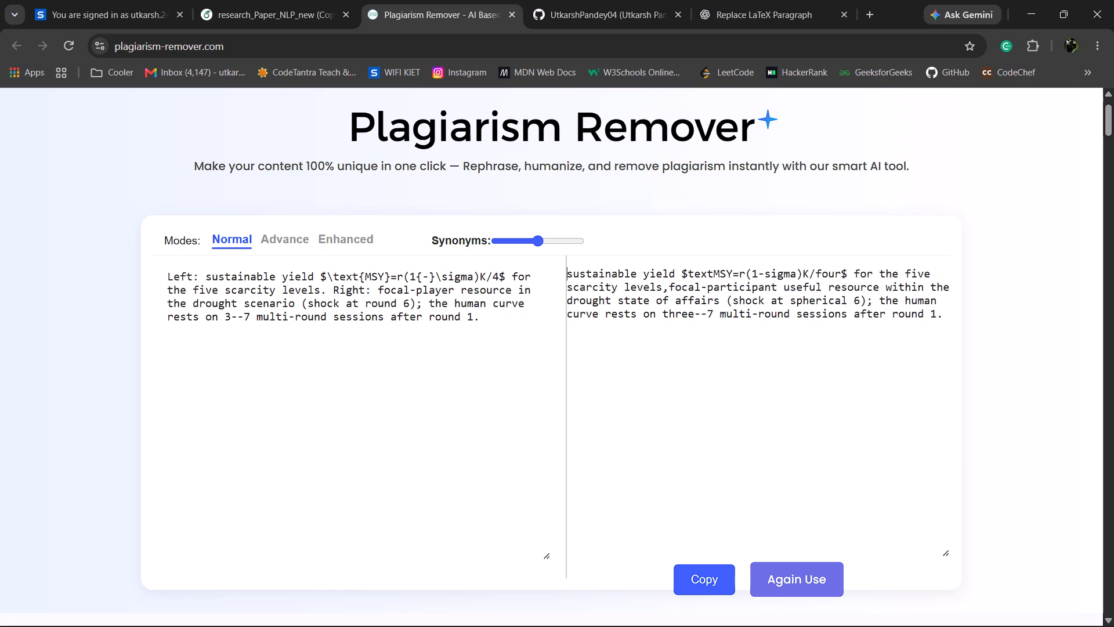
key("Right")
key("BackSpace")
key("shift+s")
Copy the edited caption from the Plagiarism Remover result.
left_click(690, 337)
left_click(715, 591)
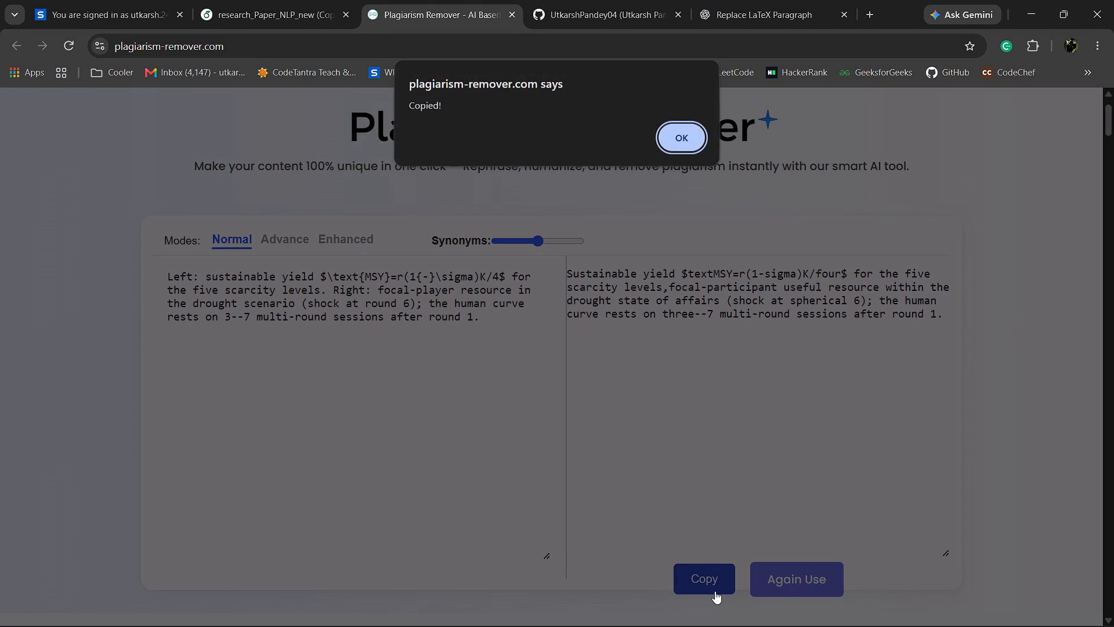
left_click(672, 142)
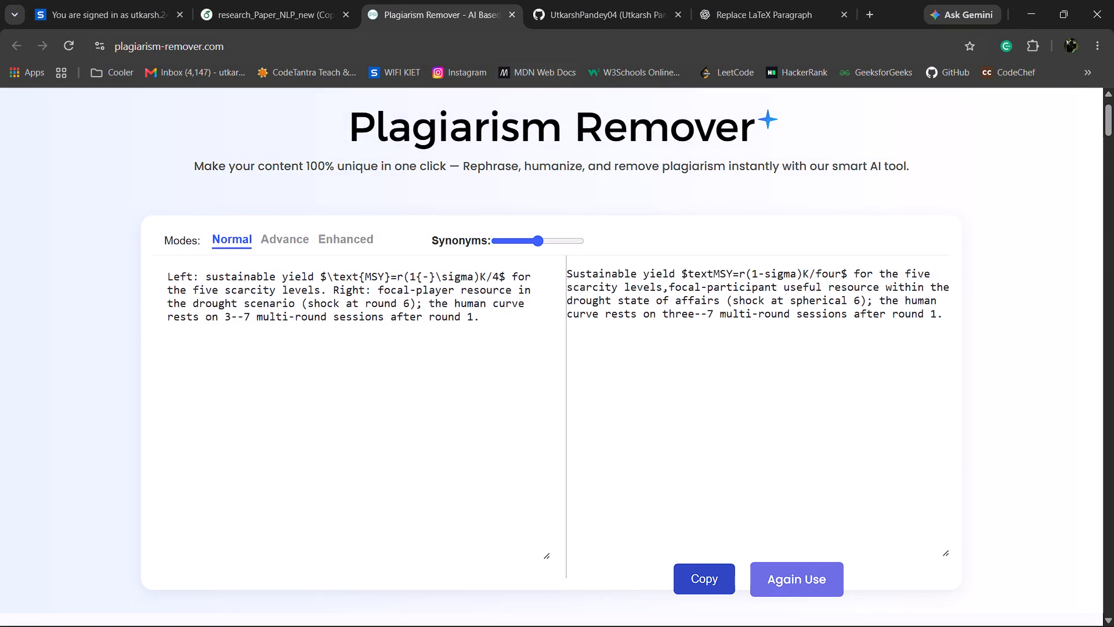
Back in Overleaf's main.tex, remove the opening "Left: " from the Fig. 1 caption and capitalize its first word as "Sustainable".
left_click(563, 0)
left_click(338, 0)
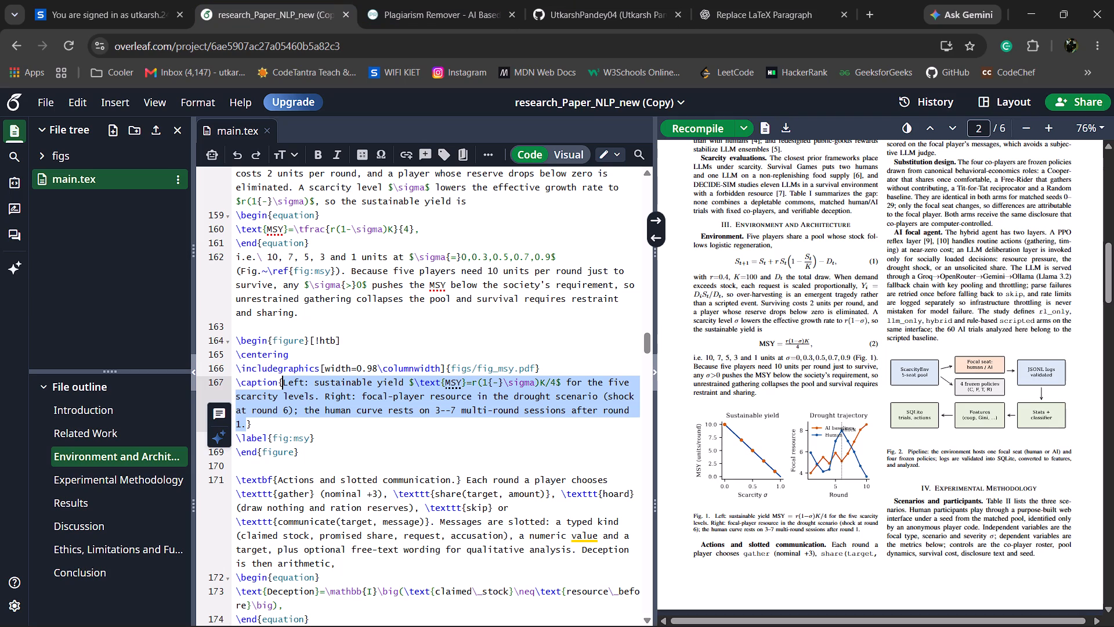
left_click(400, 342)
left_click(376, 369)
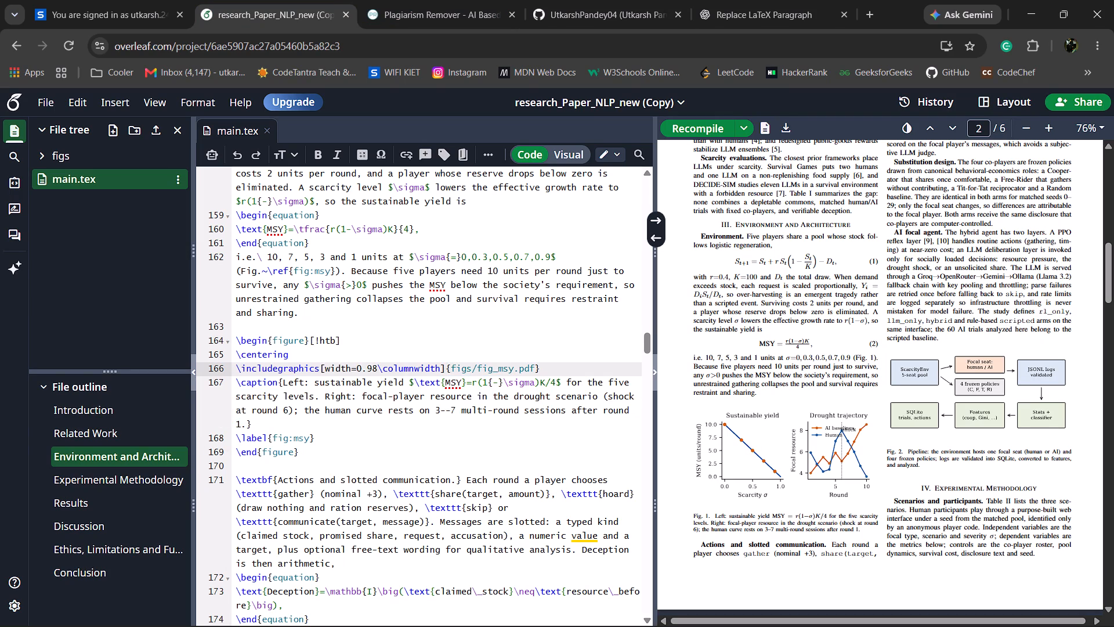
key("Down")
key("Down")
key("Up")
key("Left")
key("Left")
key("Left")
key("Left")
key("Left")
key("Left")
key("Left")
key("Left")
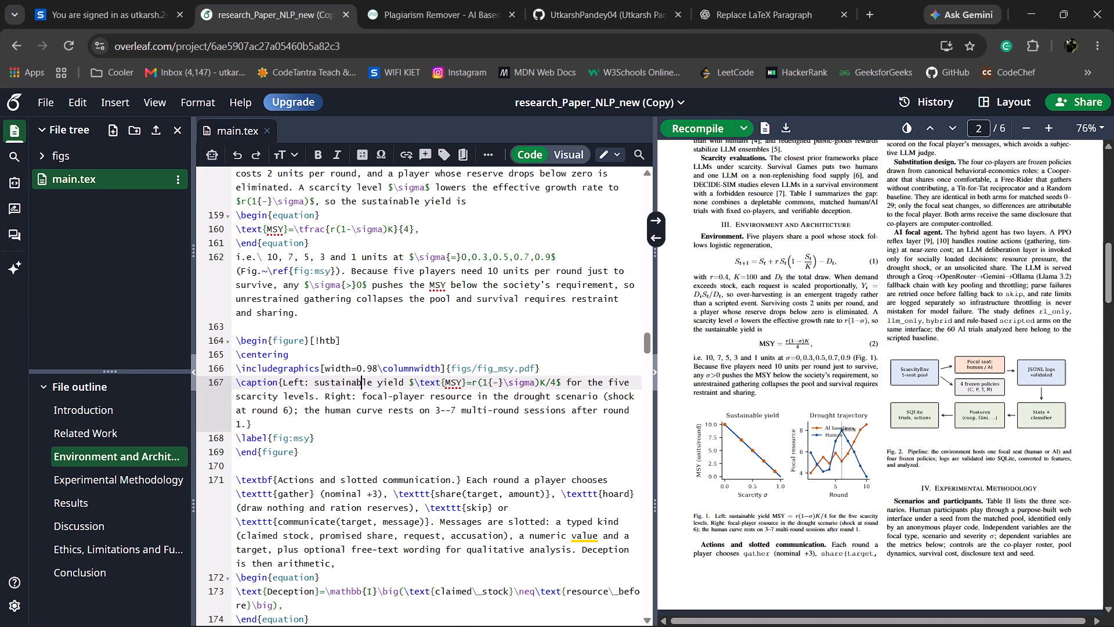
key("Left")
key("Left")
key("Left")
key("BackSpace")
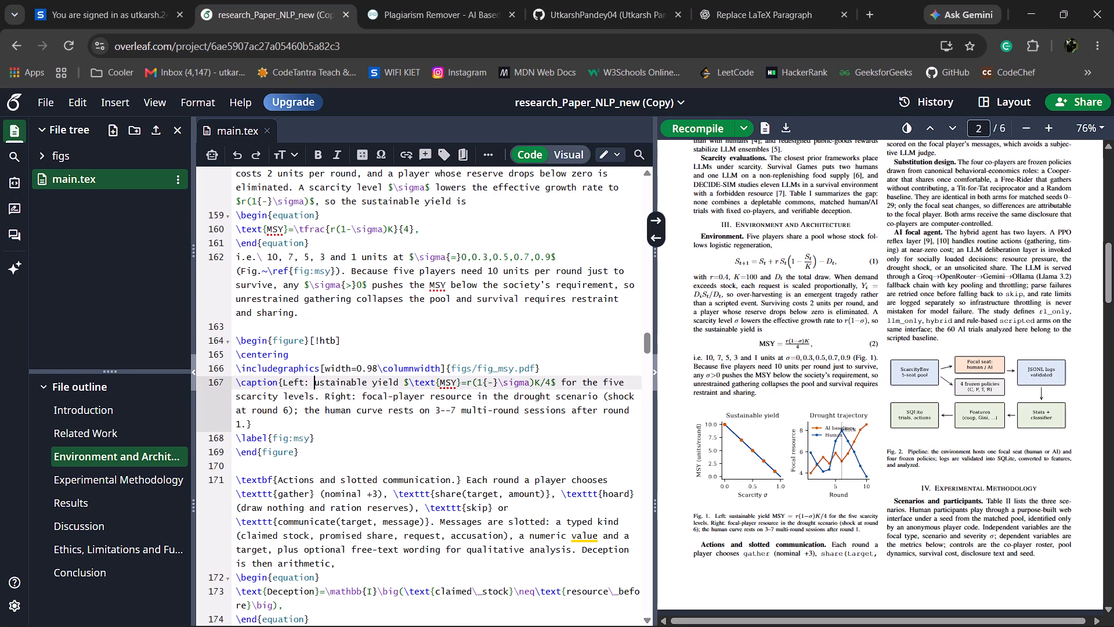
key("BackSpace")
key("BackSpace")
key("BackSpace")
key("BackSpace")
key("BackSpace")
key("BackSpace")
key("shift+s")
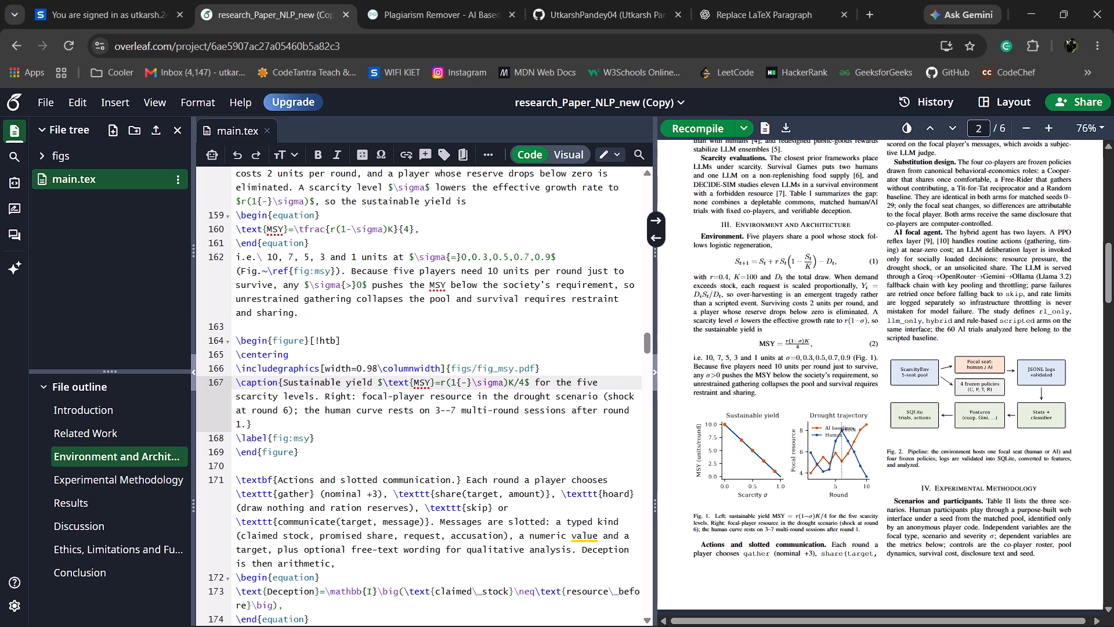
In the Fig. 1 caption, replace ". Right: " after "scarcity levels" with a comma and space, and capitalize "Focal-player".
left_click(362, 395)
key("Right")
key("BackSpace")
key("BackSpace")
key("BackSpace")
key("BackSpace")
key("BackSpace")
key("BackSpace")
key("BackSpace")
key("BackSpace")
key("BackSpace")
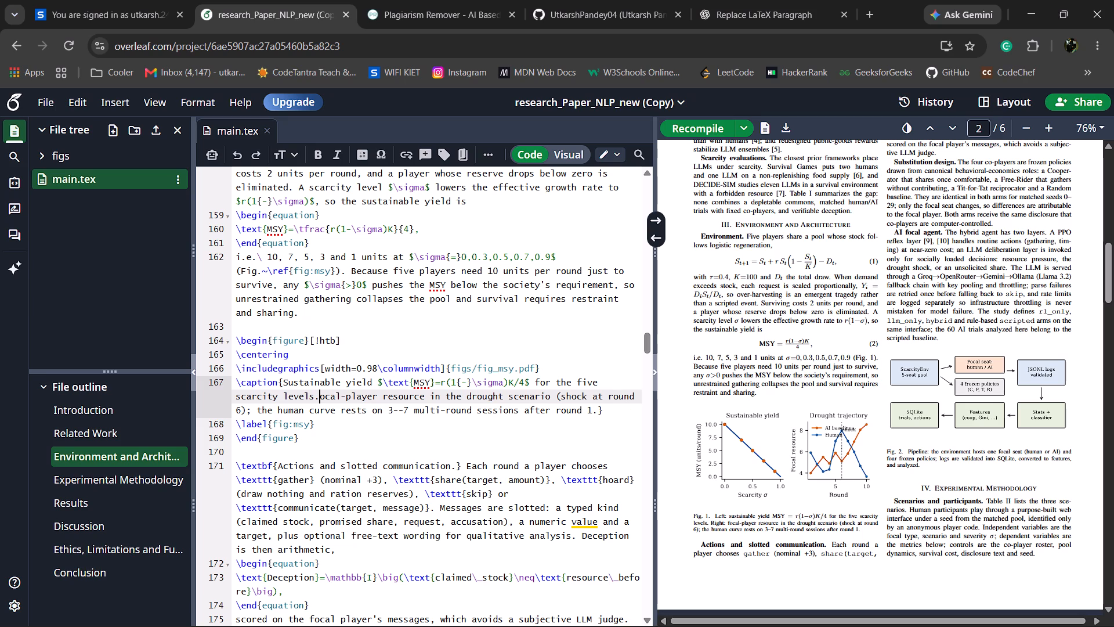
key("BackSpace")
type(",")
key("space")
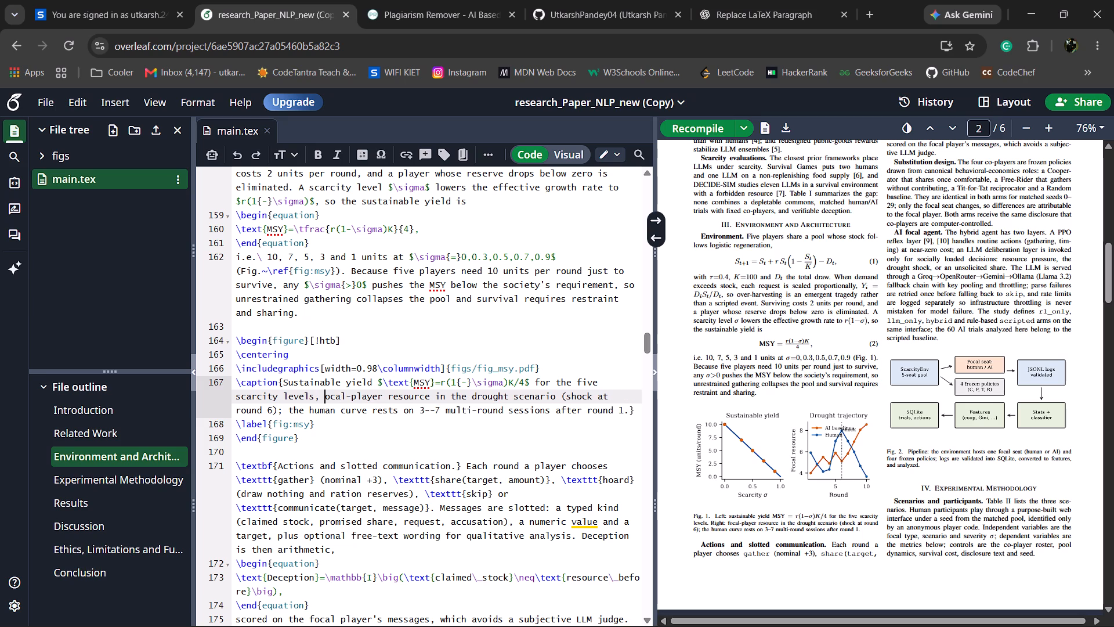
key("shift+f")
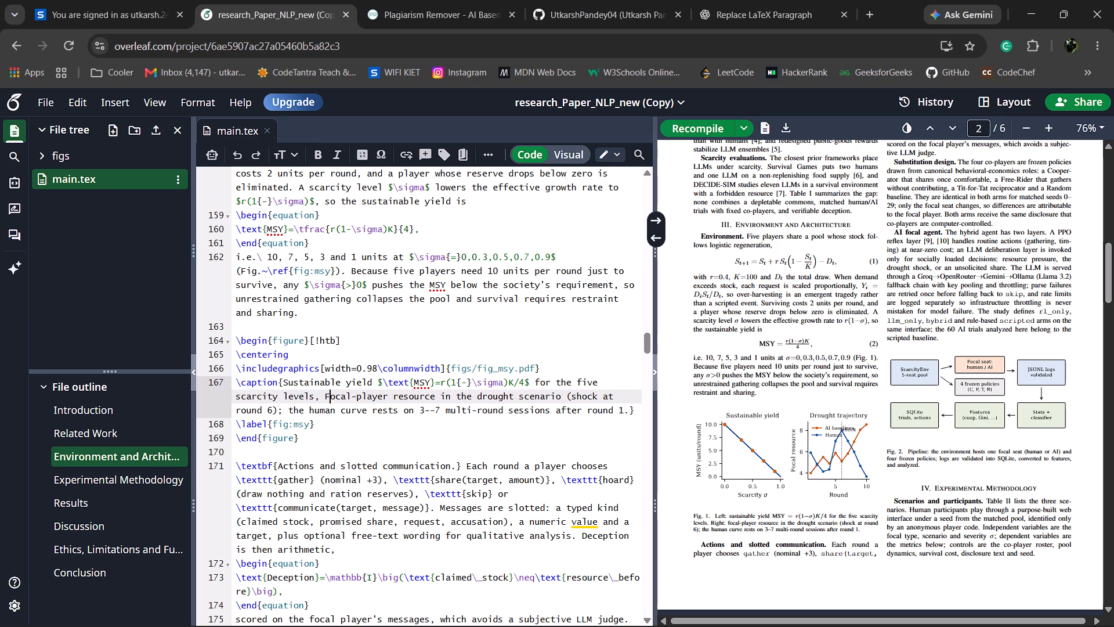
Recompile the paper with the edited Fig. 1 caption.
scroll(405, 402, "down", 1)
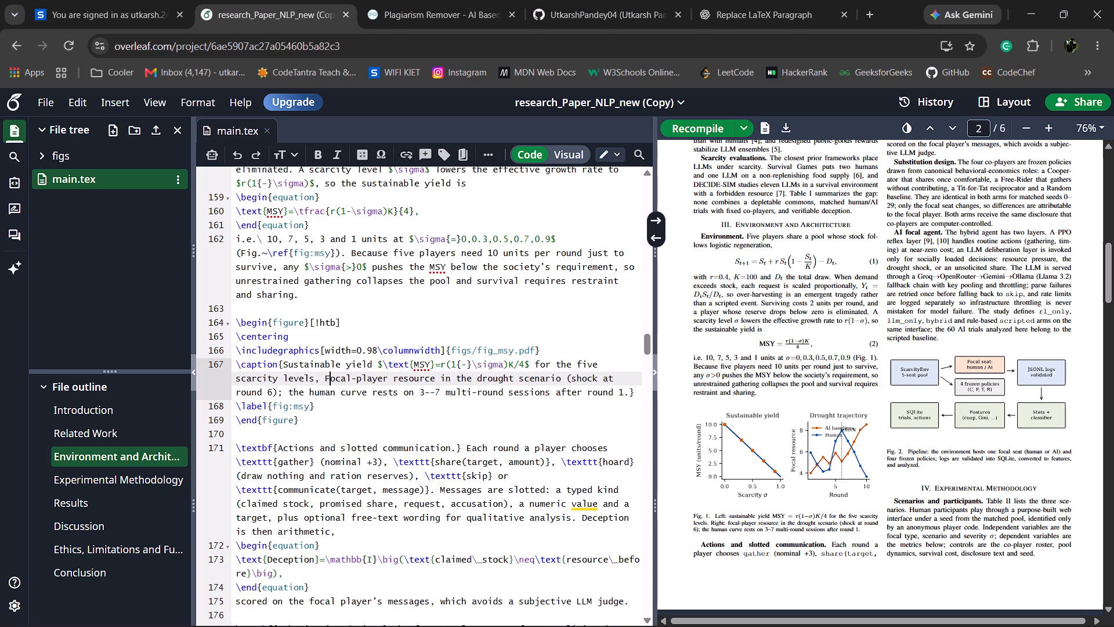
scroll(405, 402, "down", 1)
scroll(866, 398, "up", 2)
scroll(866, 398, "down", 1)
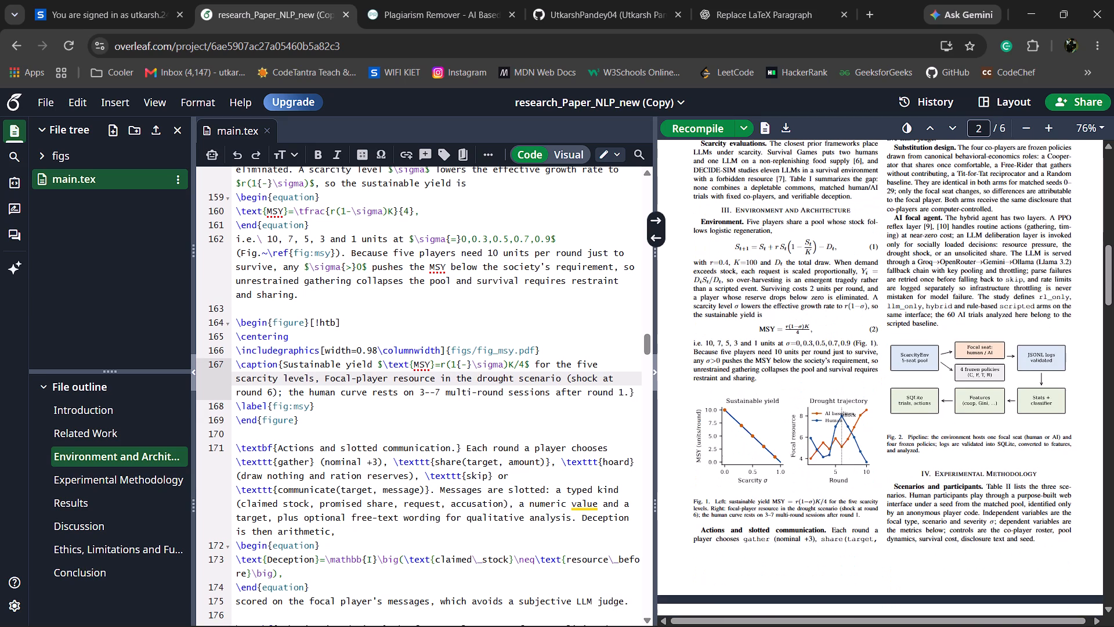
left_click(701, 132)
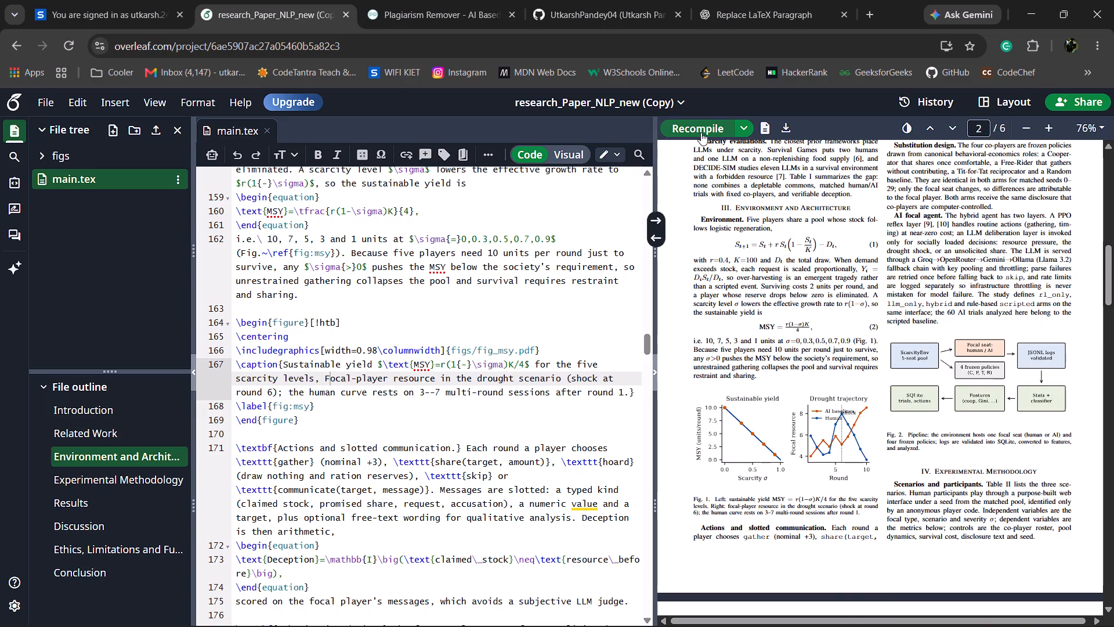
Look through the compiled PDF and check the Fig. 1 caption on page 2.
scroll(903, 338, "down", 4)
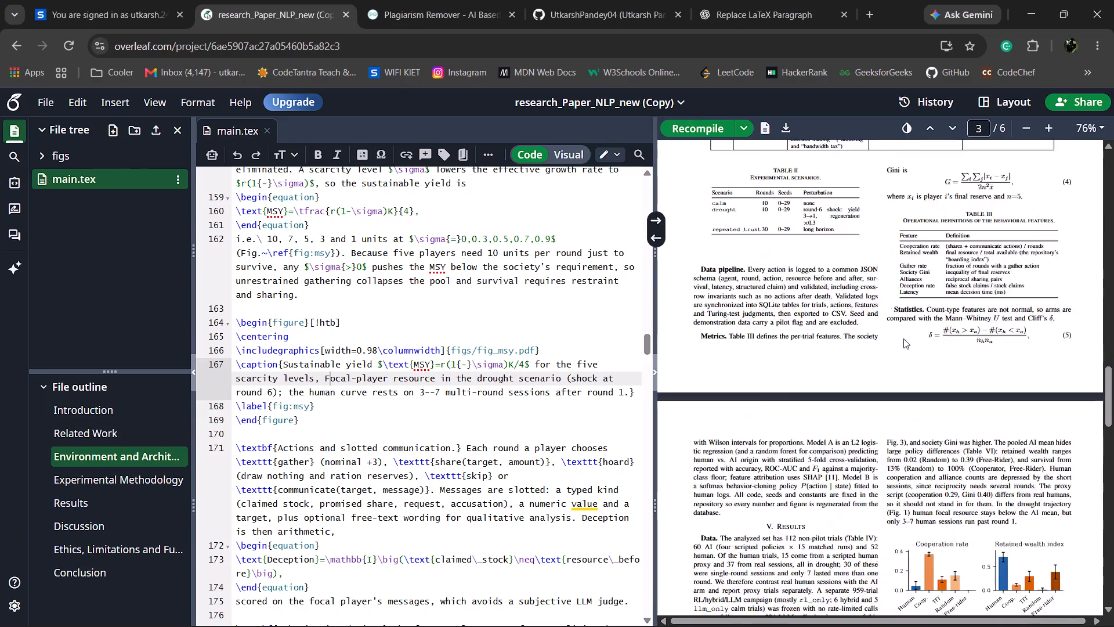
scroll(903, 338, "down", 8)
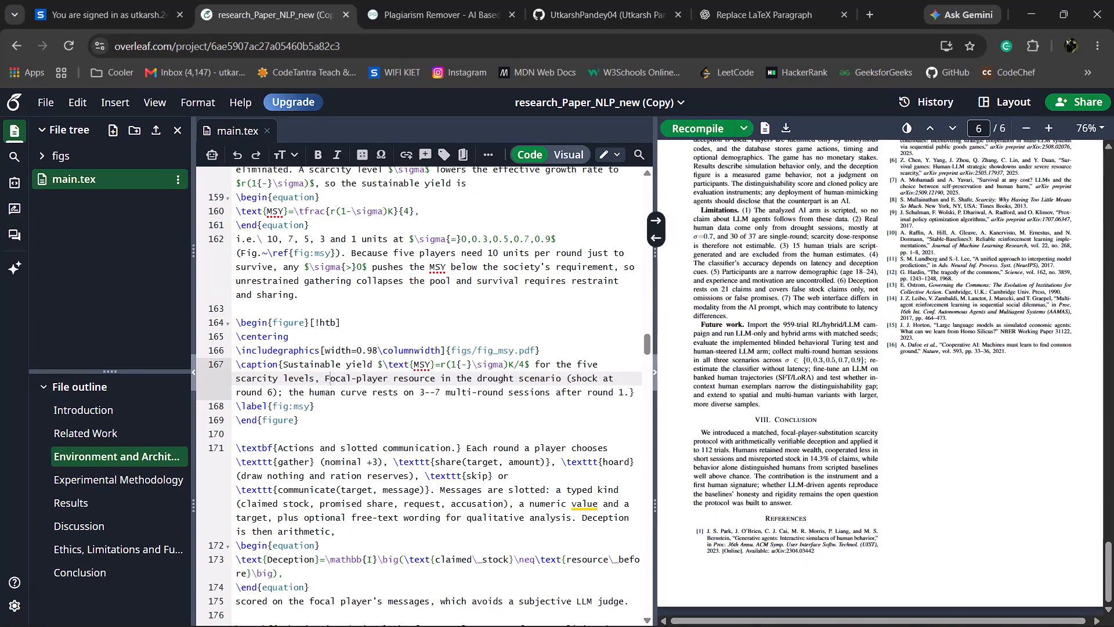
scroll(903, 338, "up", 11)
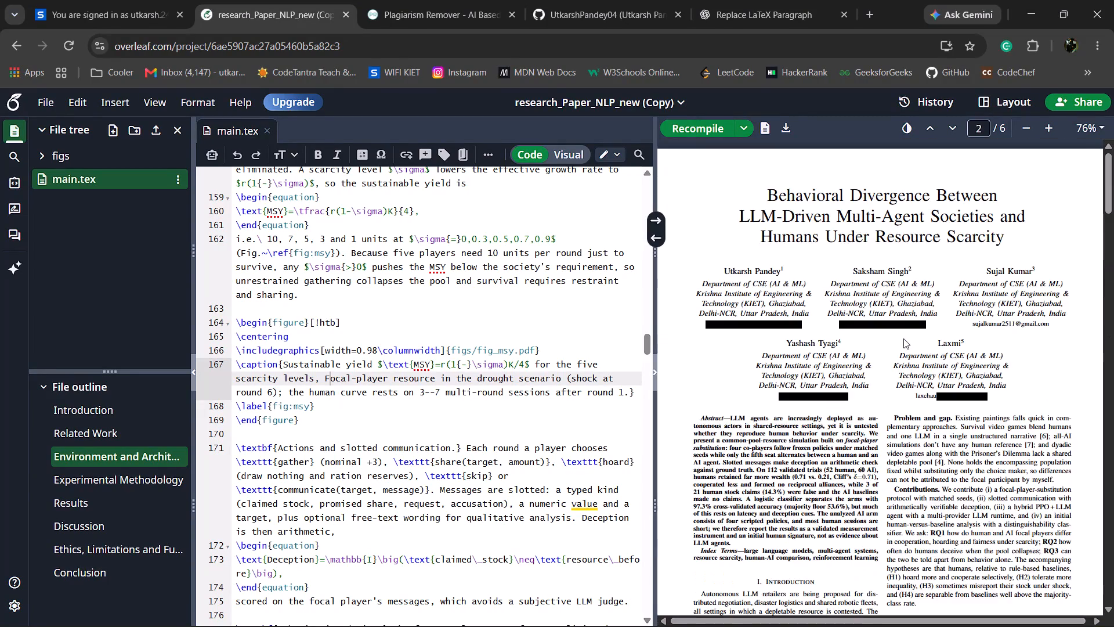
scroll(903, 338, "up", 2)
scroll(903, 338, "down", 4)
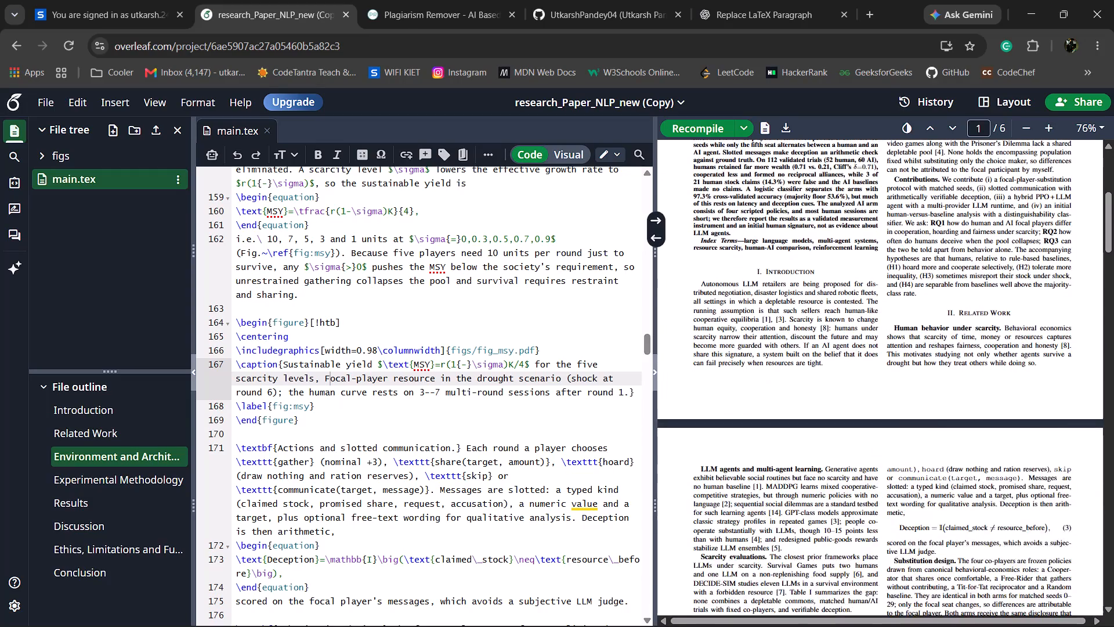
scroll(903, 338, "down", 4)
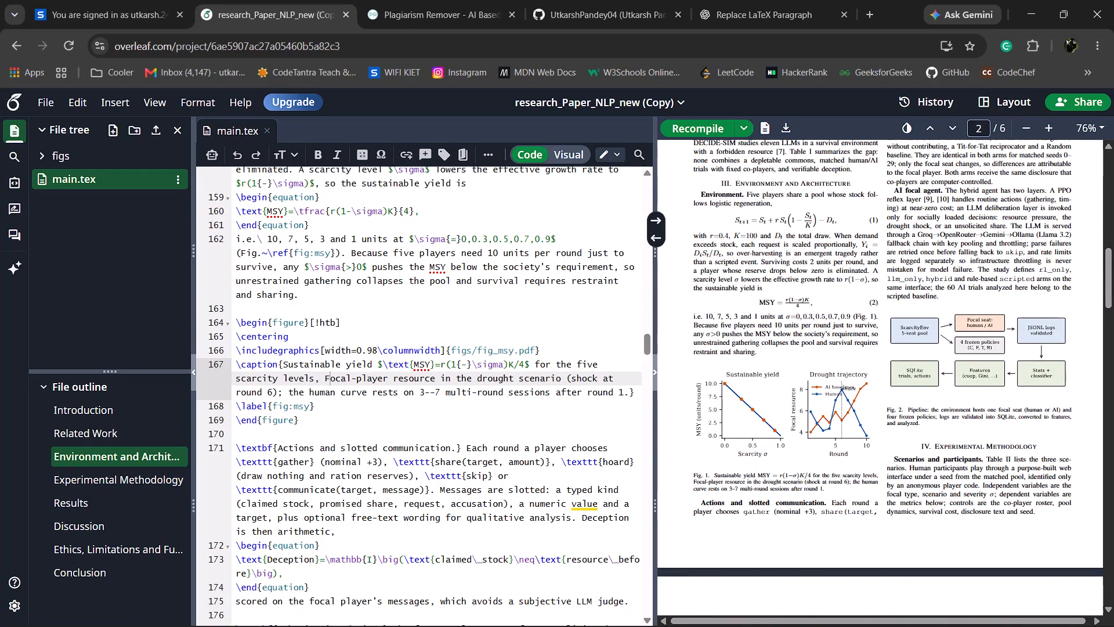
Locate the Fig. 4 caption in the source, remove its opening "Left: " and capitalize its first word as "Distribution".
scroll(924, 409, "down", 7)
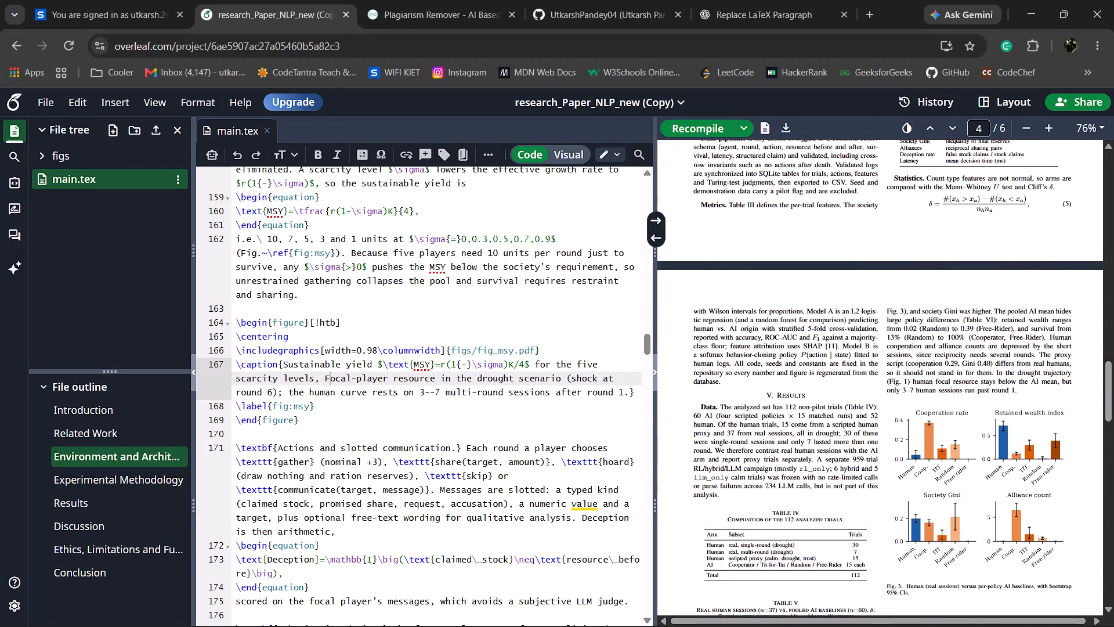
scroll(924, 409, "down", 1)
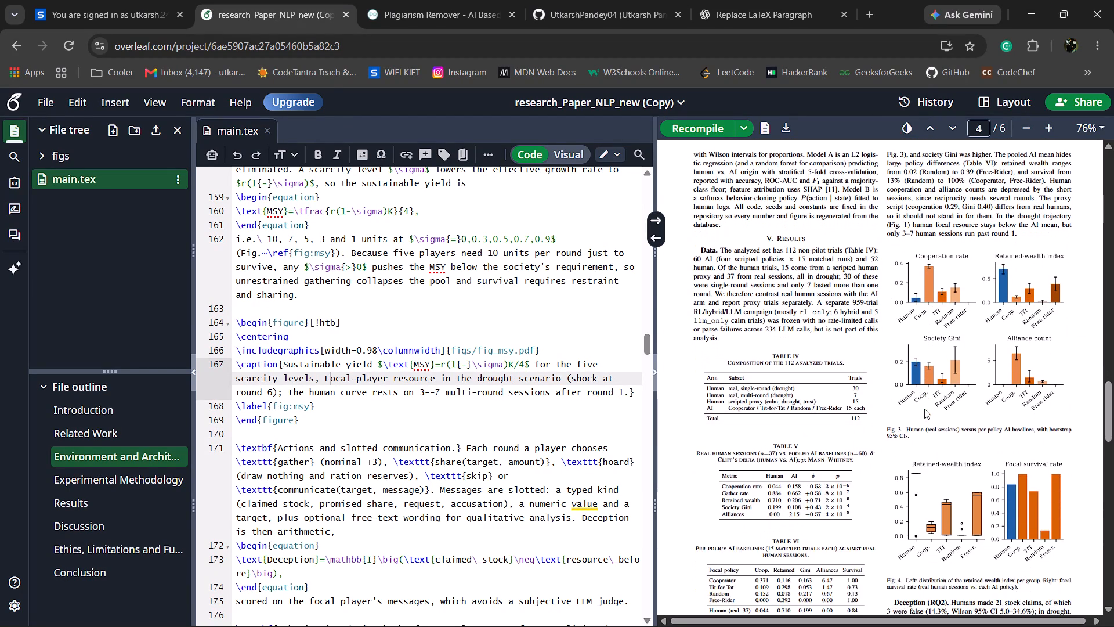
scroll(924, 409, "down", 2)
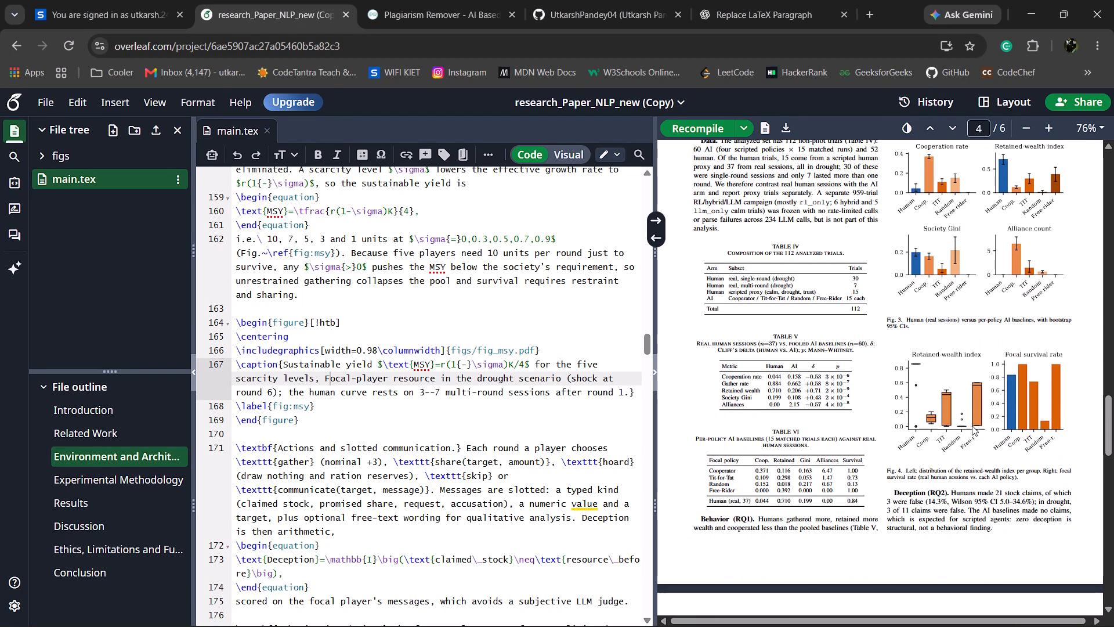
double_click(951, 465)
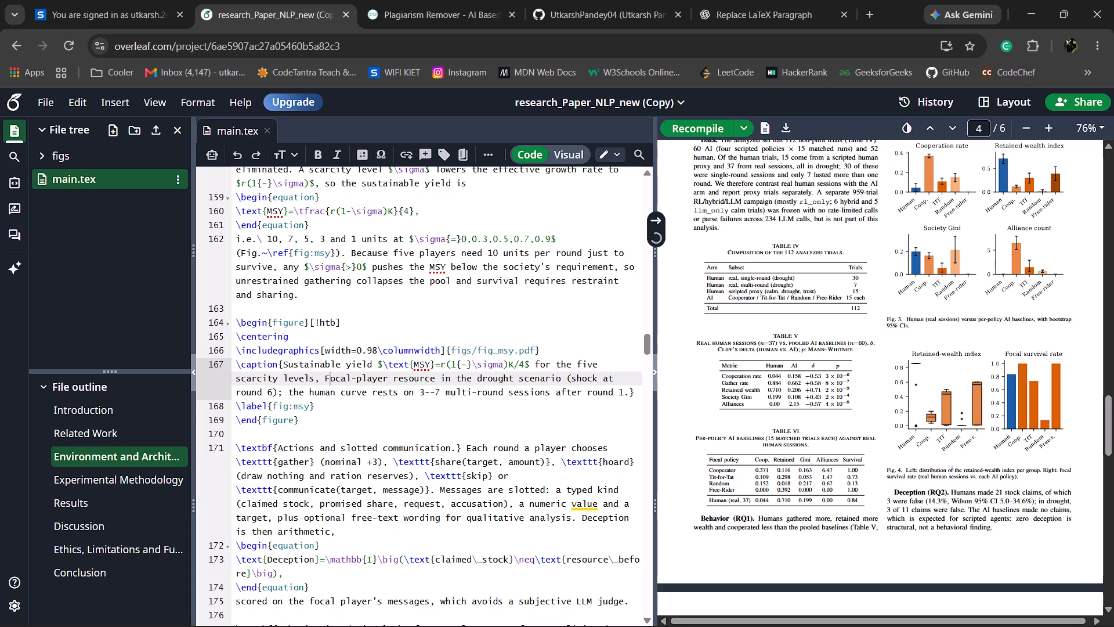
left_click(392, 485)
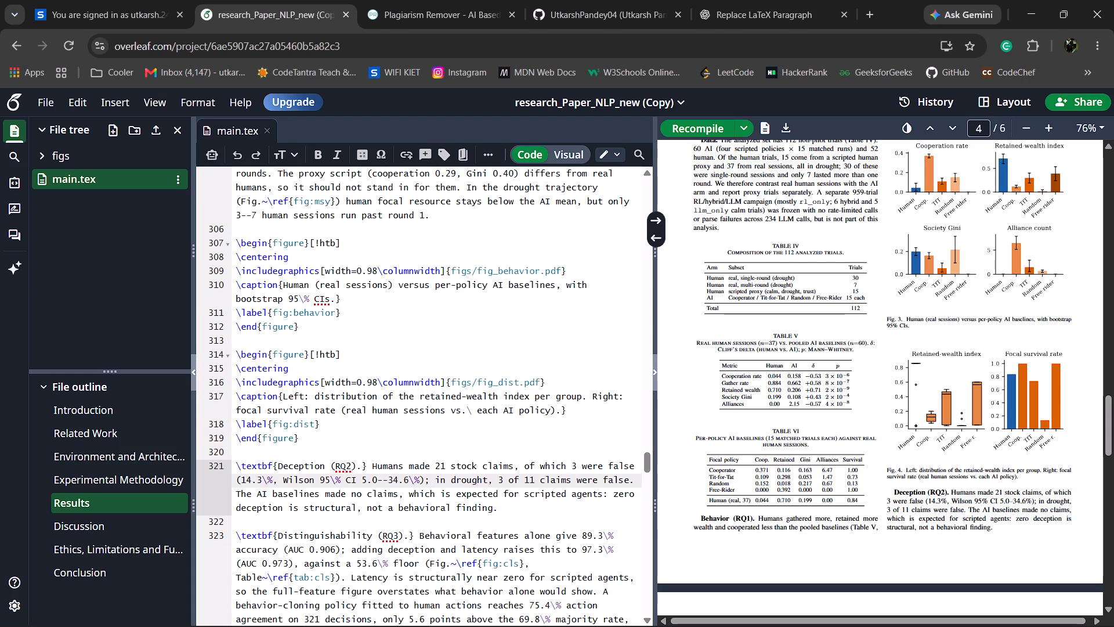
left_click(311, 396)
key("Right")
key("Right")
key("BackSpace")
key("BackSpace")
key("BackSpace")
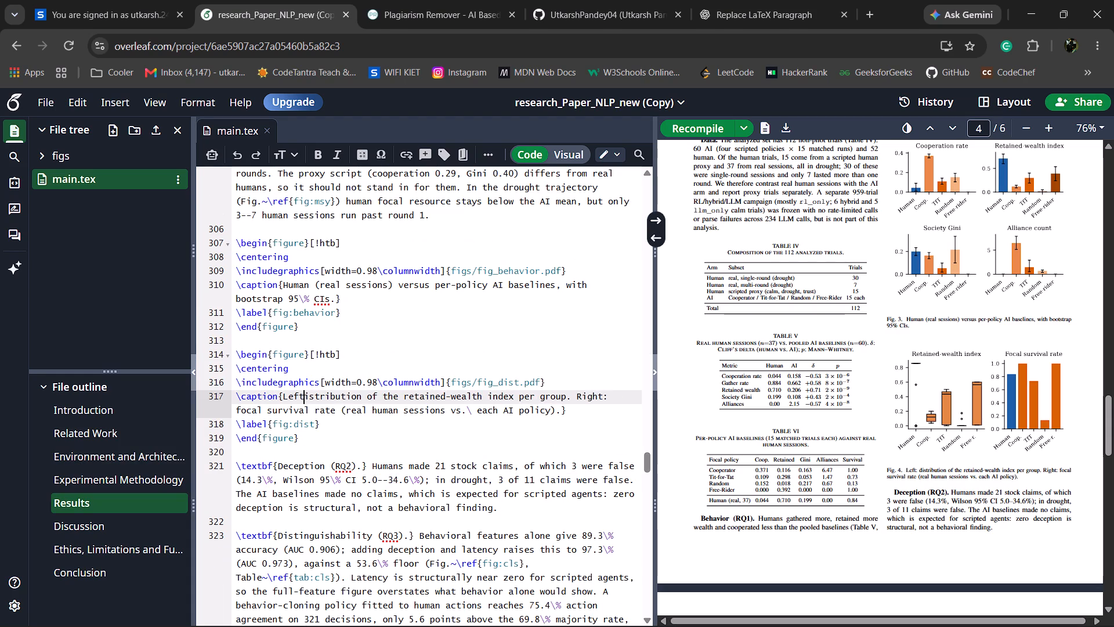
key("BackSpace")
key("BackSpace")
key("BackSpace")
key("BackSpace")
key("shift+d")
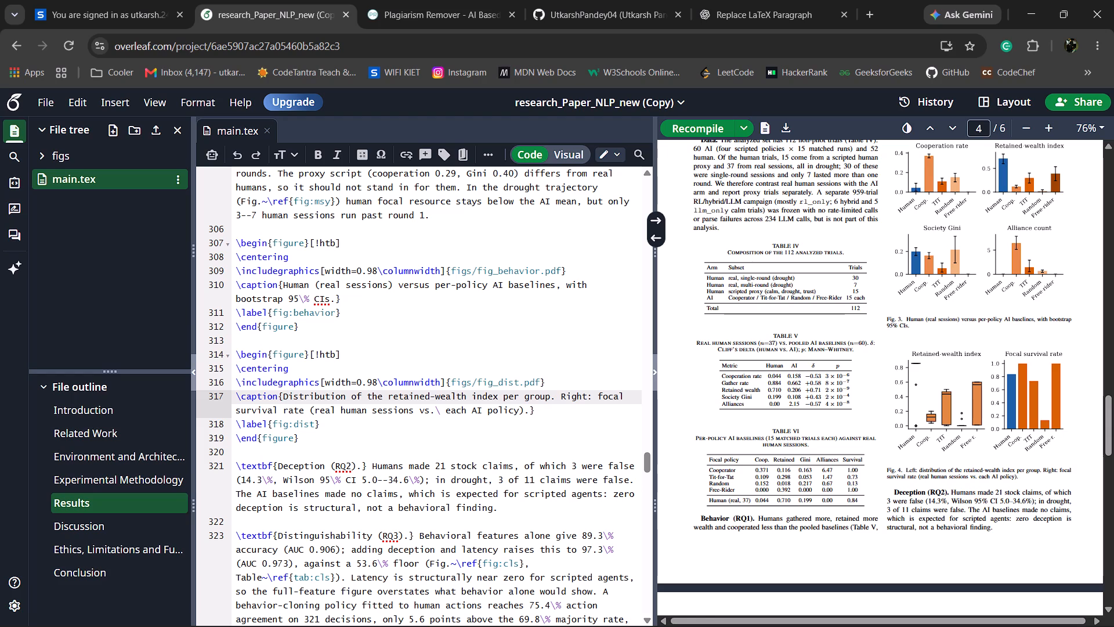
In the Fig. 4 caption, replace ". Right: " after "per group" with a comma and space, and capitalize "Focal".
key("Right")
key("Right")
key("Right")
key("Right")
key("Right")
key("Right")
key("Right")
key("Right")
key("Right")
key("Right")
key("Right")
key("Right")
key("Right")
key("Right")
key("Right")
key("Right")
key("Right")
key("Right")
key("Right")
key("Right")
key("BackSpace")
key("BackSpace")
key("BackSpace")
key("BackSpace")
key("BackSpace")
key("BackSpace")
key("BackSpace")
key("BackSpace")
key("BackSpace")
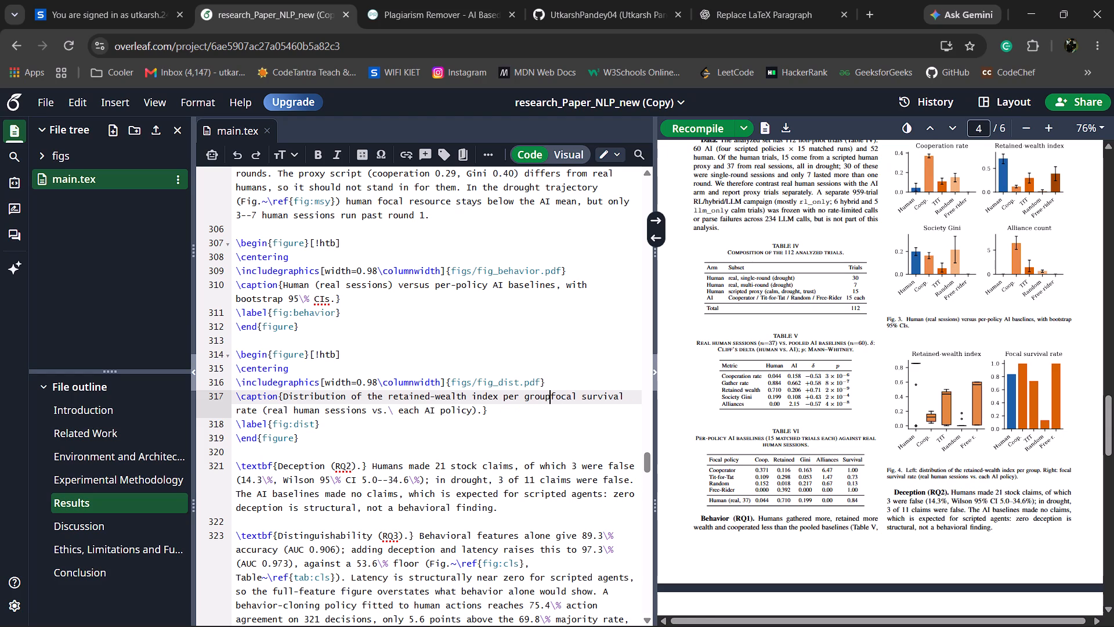
key("comma")
key("Up")
key("Down")
key("Right")
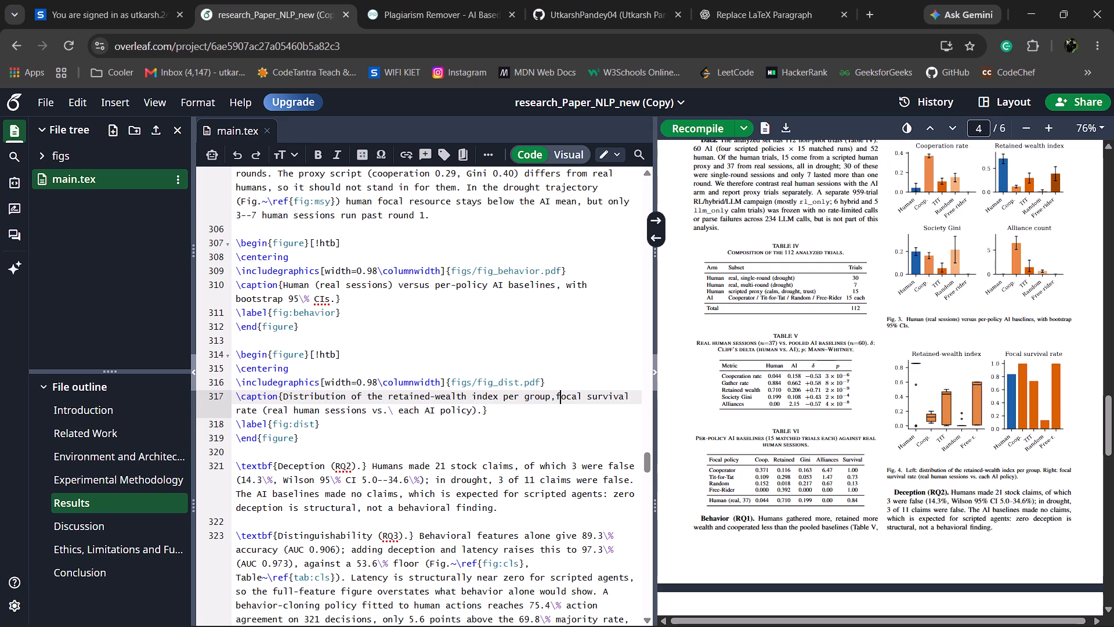
key("Left")
key("space")
key("Right")
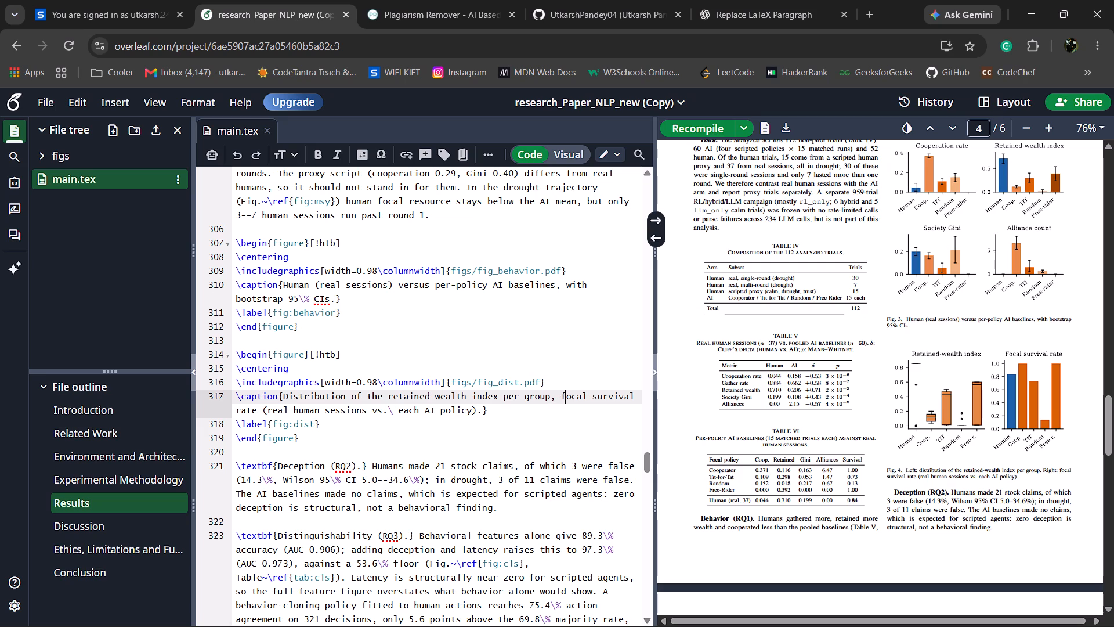
key("BackSpace")
key("shift+f")
Locate the Fig. 5 caption in the source, remove its opening "Left: " and capitalize its first word as "Five-fold".
scroll(836, 439, "down", 2)
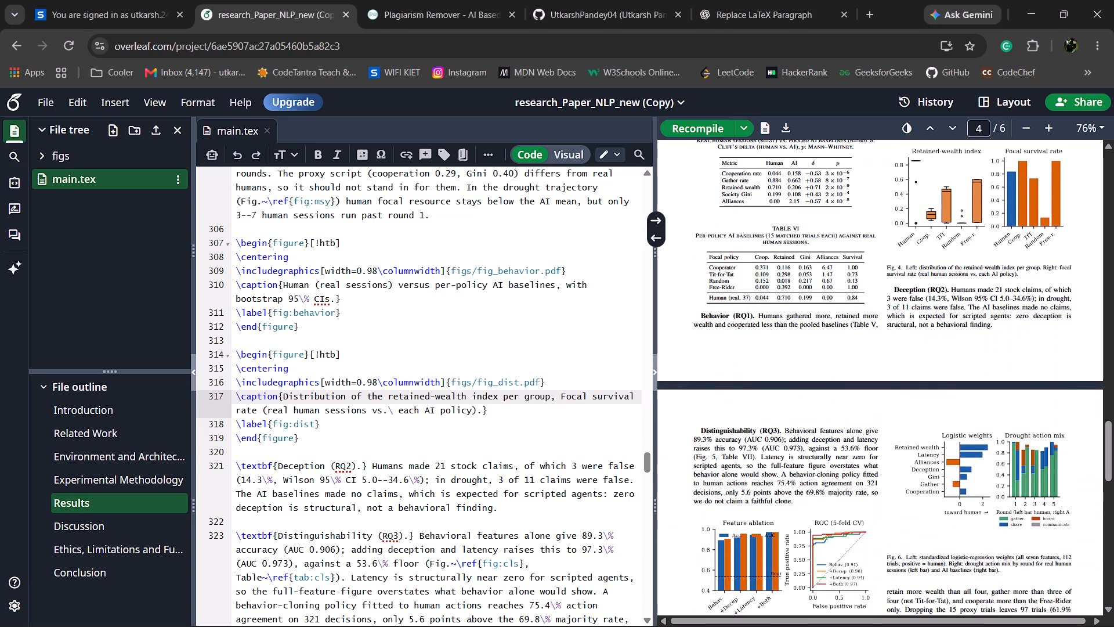
scroll(836, 439, "down", 3)
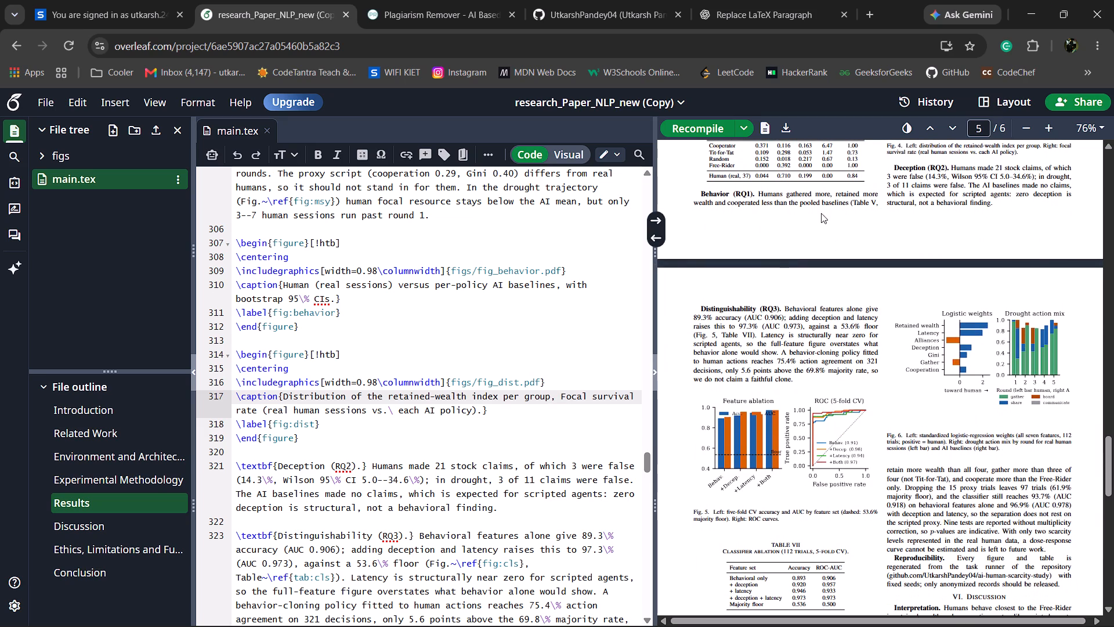
double_click(723, 510)
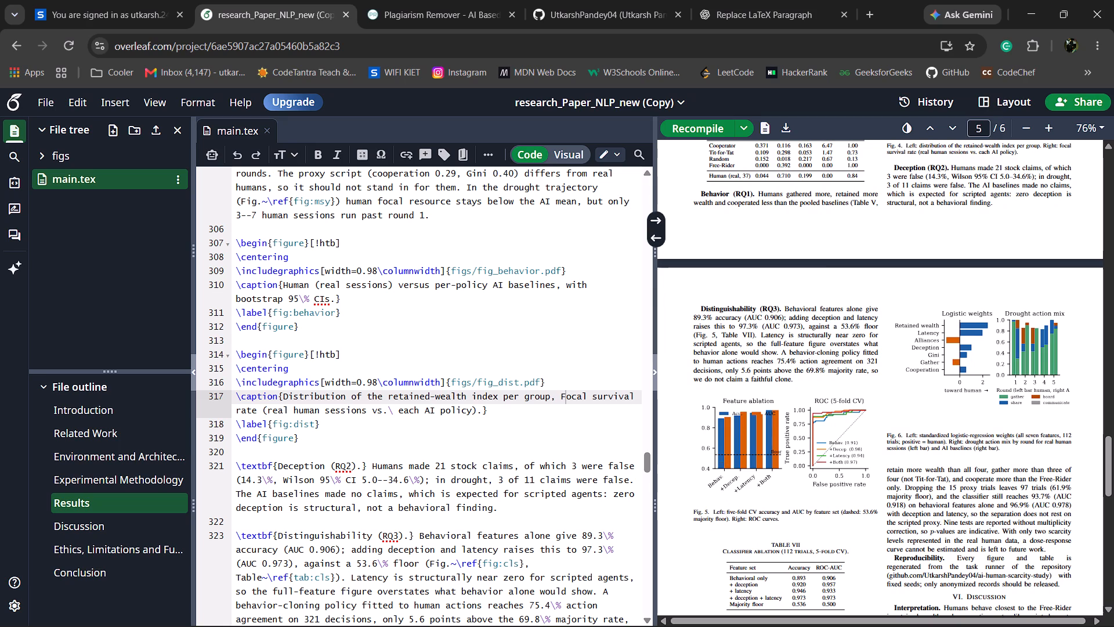
left_click(308, 378)
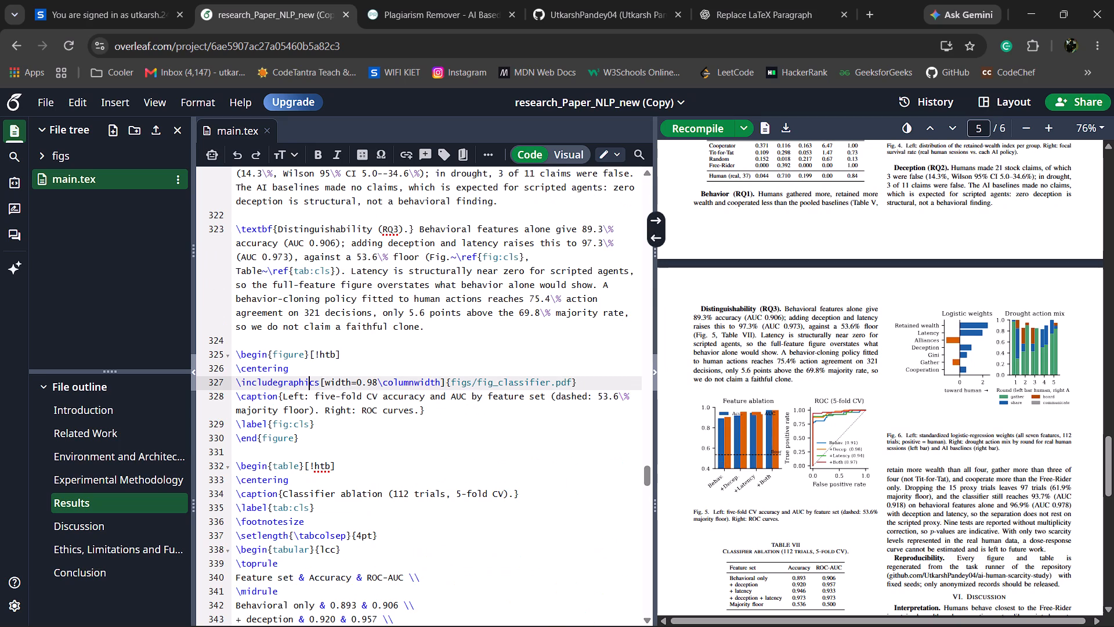
key("Down")
key("Left")
key("BackSpace")
key("BackSpace")
key("BackSpace")
key("BackSpace")
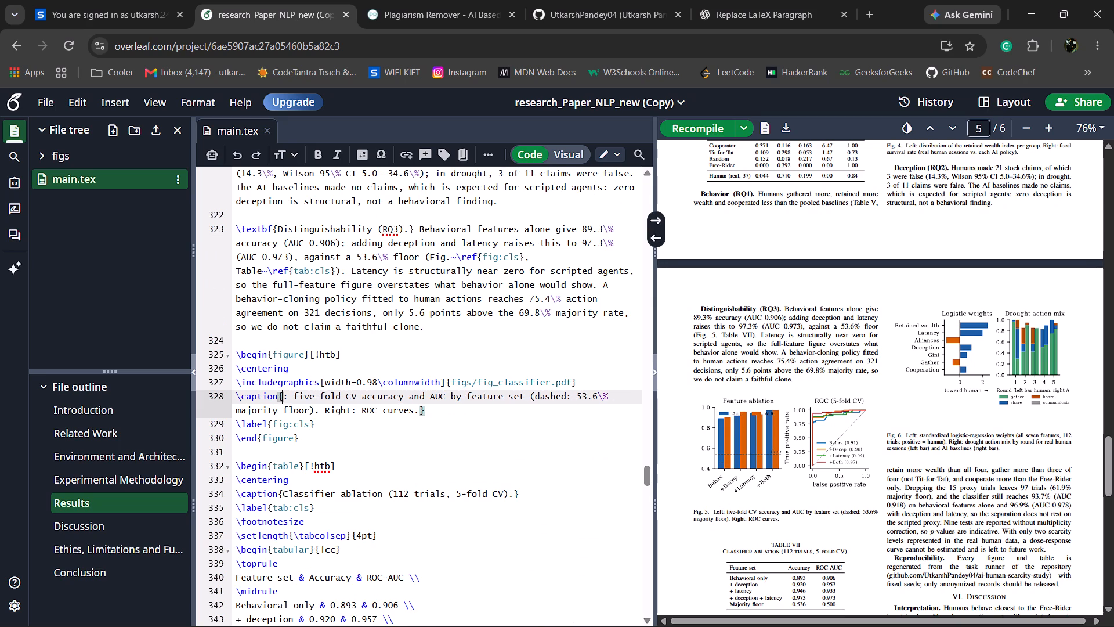
key("Right")
key("Right")
key("BackSpace")
key("BackSpace")
key("Right")
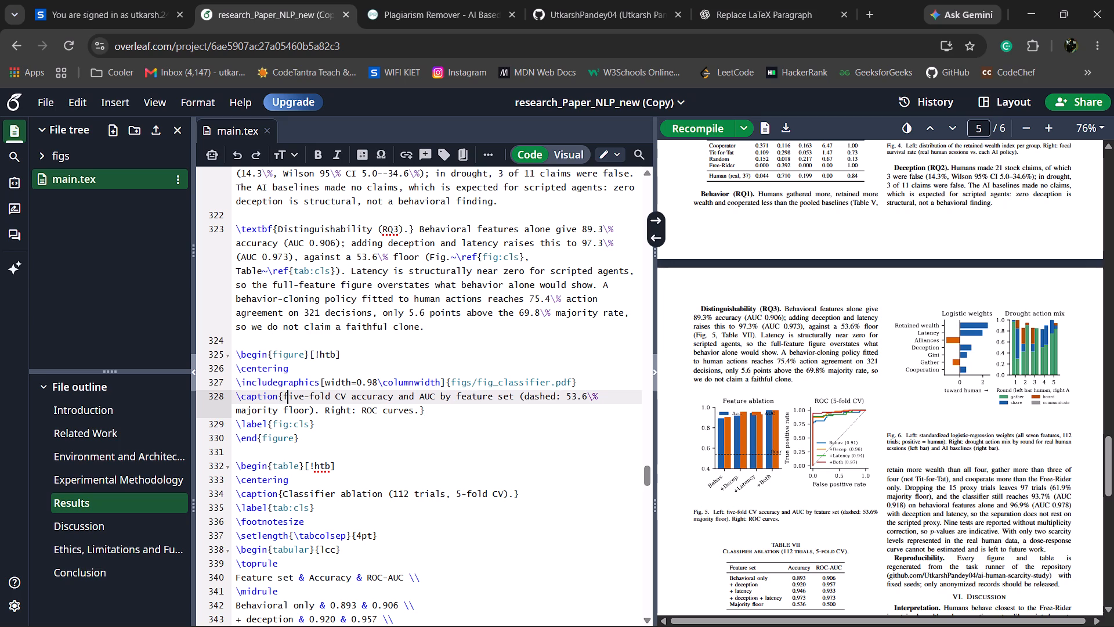
key("BackSpace")
key("shift+f")
In the Fig. 5 caption, replace ". Right: " between "majority floor)" and "ROC curves" with a comma.
key("Right")
key("Right")
key("Right")
key("Right")
key("Right")
key("Right")
key("Right")
key("Right")
key("Right")
key("Right")
key("Right")
key("Right")
key("Right")
key("Right")
key("Right")
key("Right")
key("Right")
key("Right")
key("Right")
key("Right")
key("Down")
key("Left")
key("Left")
key("Left")
key("Left")
key("Left")
key("Left")
key("Left")
key("Left")
key("Left")
key("Left")
key("Left")
key("Left")
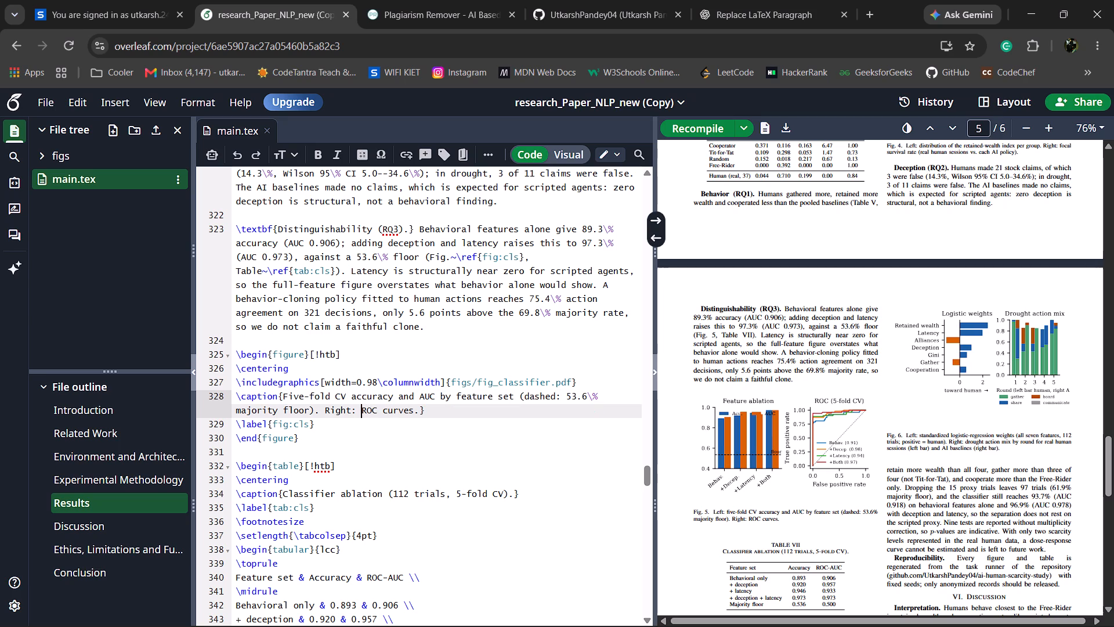
key("BackSpace")
key("BackSpace")
key("BackSpace")
key("BackSpace")
key("BackSpace")
key("BackSpace")
key("BackSpace")
key("BackSpace")
key("BackSpace")
key("comma")
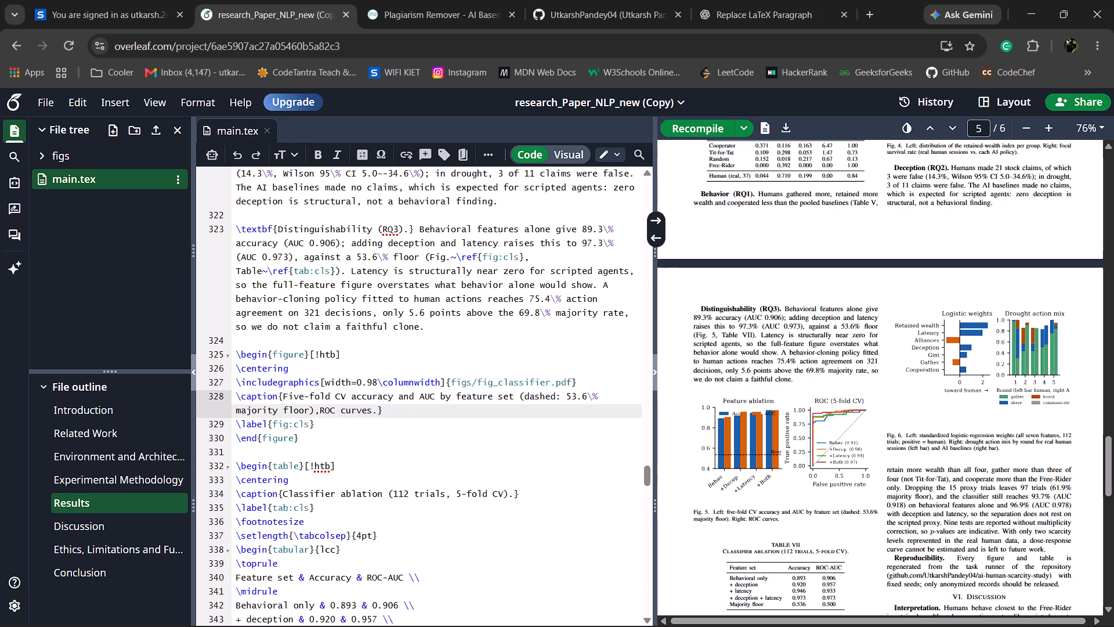
Locate the Fig. 6 caption in the source, remove its opening "Left: " and capitalize its first word as "Standardized".
scroll(368, 489, "down", 2)
scroll(775, 456, "down", 1)
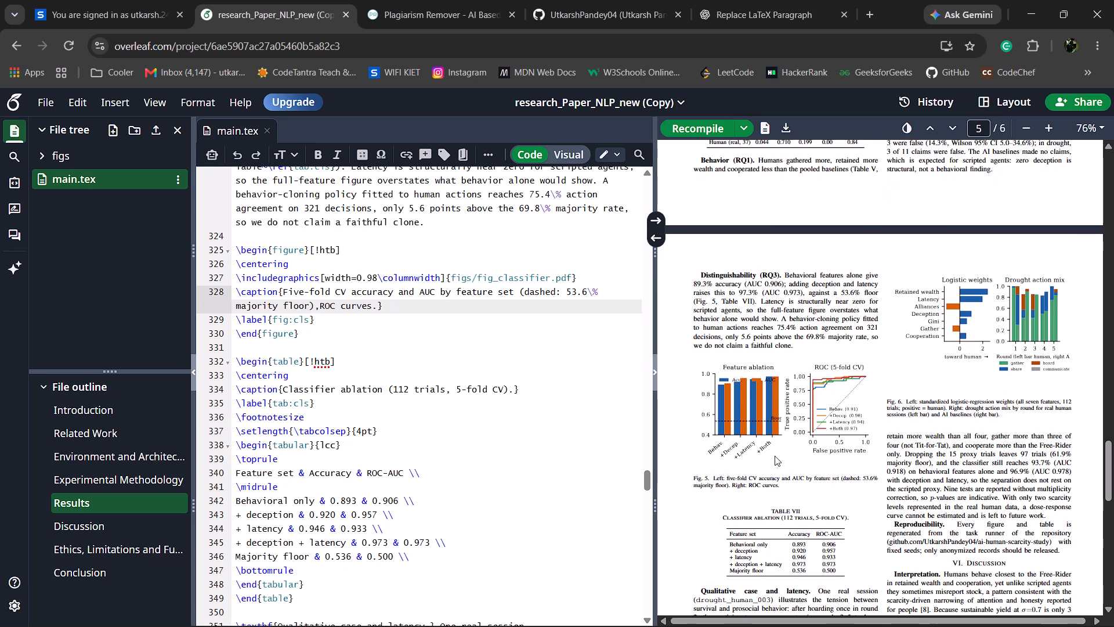
scroll(775, 456, "down", 1)
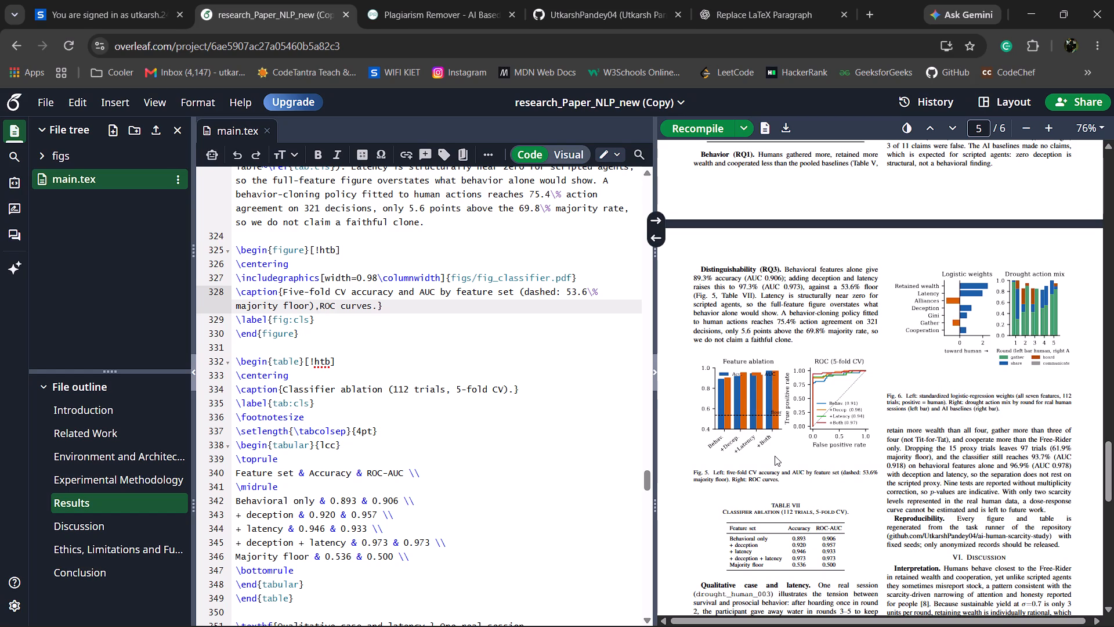
double_click(918, 395)
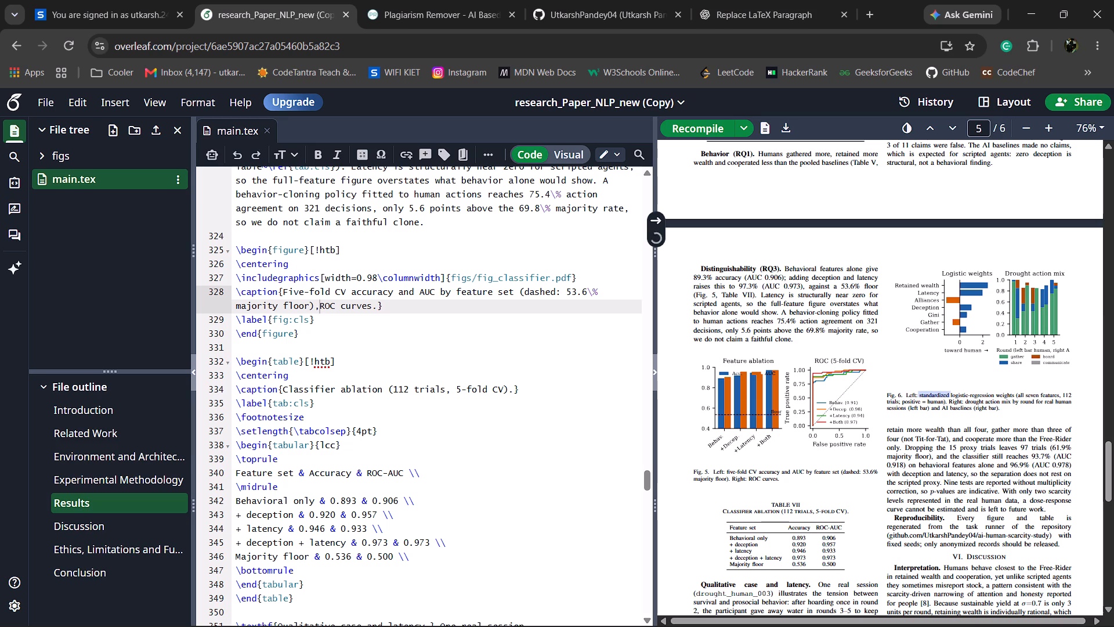
left_click(437, 399)
key("Left")
key("Left")
key("Left")
key("Left")
key("Left")
key("Left")
key("Left")
key("Left")
key("Left")
key("Left")
key("Left")
key("Left")
key("Left")
key("Left")
key("Left")
key("Left")
key("Left")
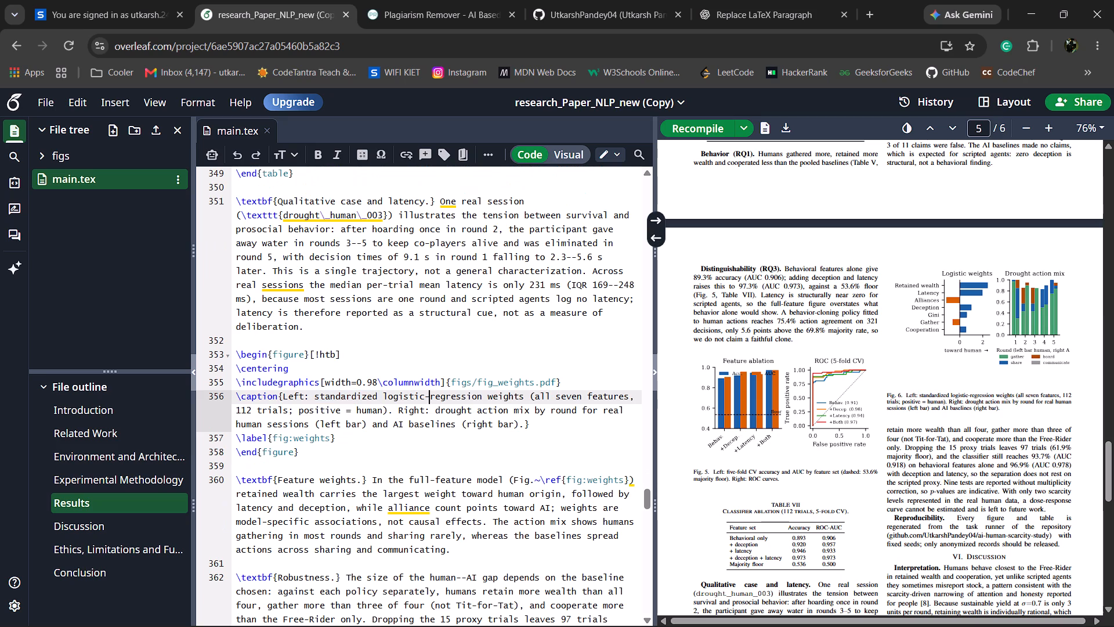
key("Left")
key("Left")
key("Left")
key("Left")
key("Left")
key("BackSpace")
key("BackSpace")
key("BackSpace")
key("BackSpace")
key("BackSpace")
key("BackSpace")
key("BackSpace")
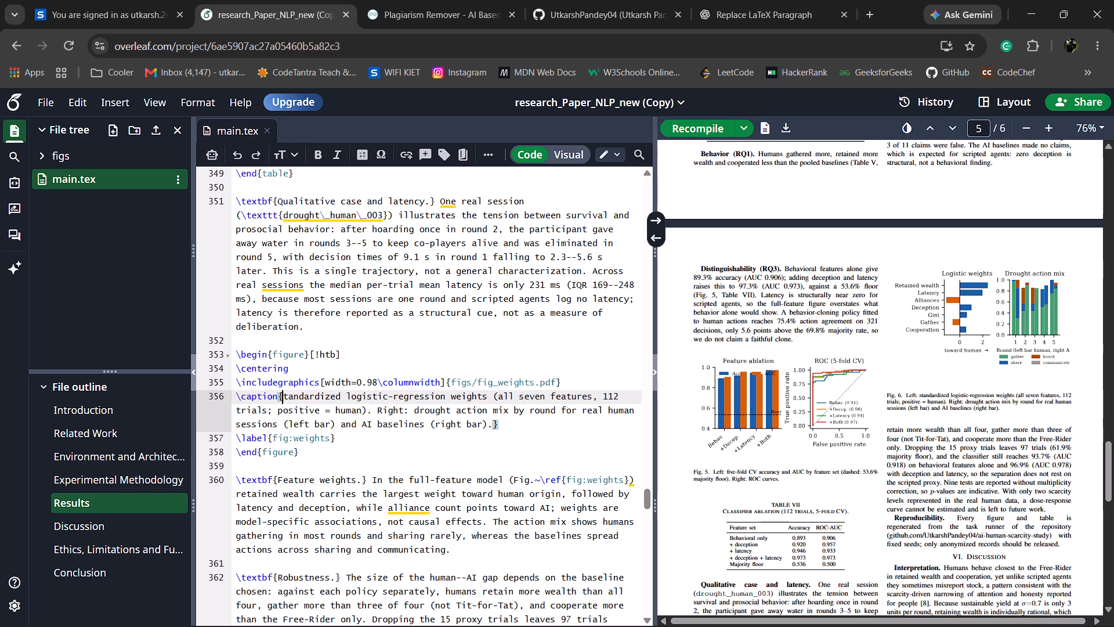
key("shift+s")
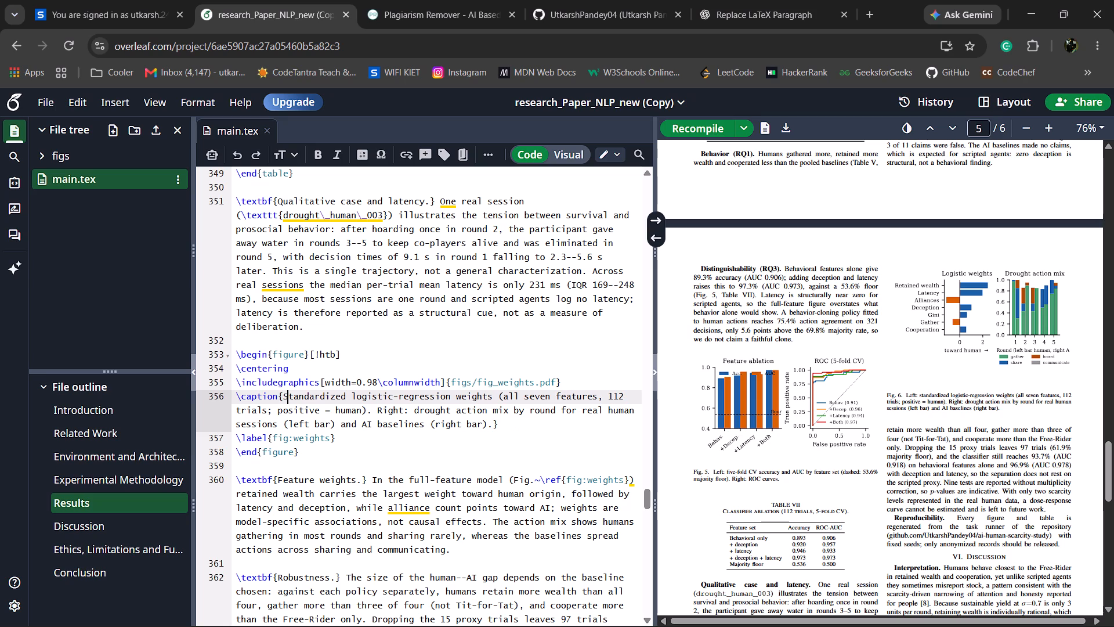
In the Fig. 6 caption, remove "Right: " before the drought action mix sentence and capitalize that sentence's first word as "Drought".
left_click(418, 413)
key("BackSpace")
key("BackSpace")
key("BackSpace")
key("BackSpace")
key("BackSpace")
key("BackSpace")
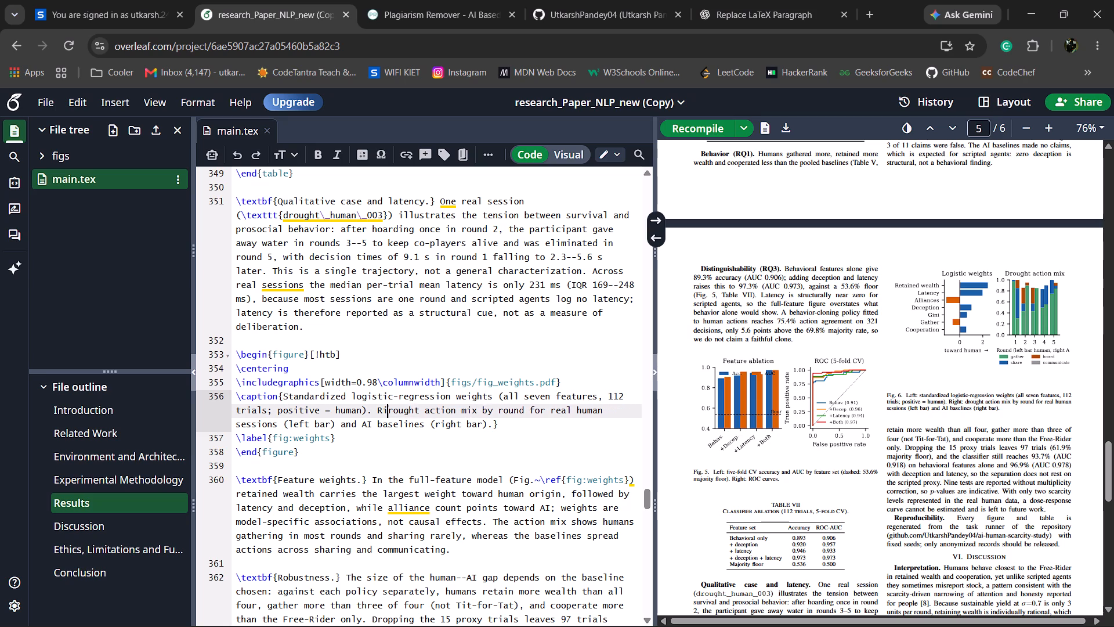
key("BackSpace")
key("BackSpace")
key("shift+d")
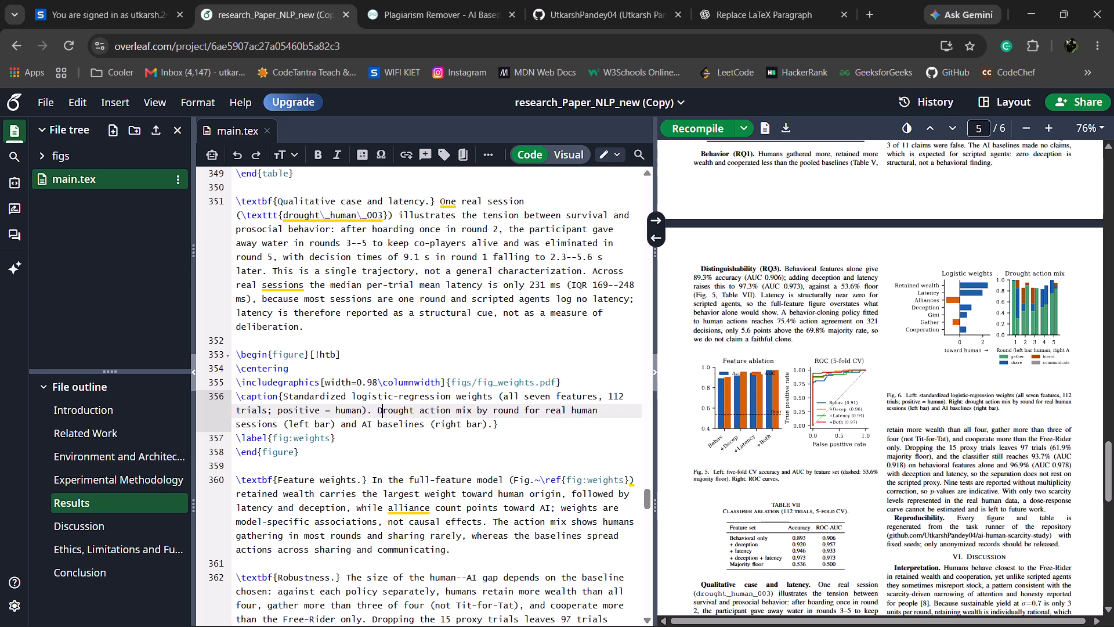
Recompile the paper with the edited Fig. 4, Fig. 5 and Fig. 6 captions.
scroll(888, 392, "down", 3)
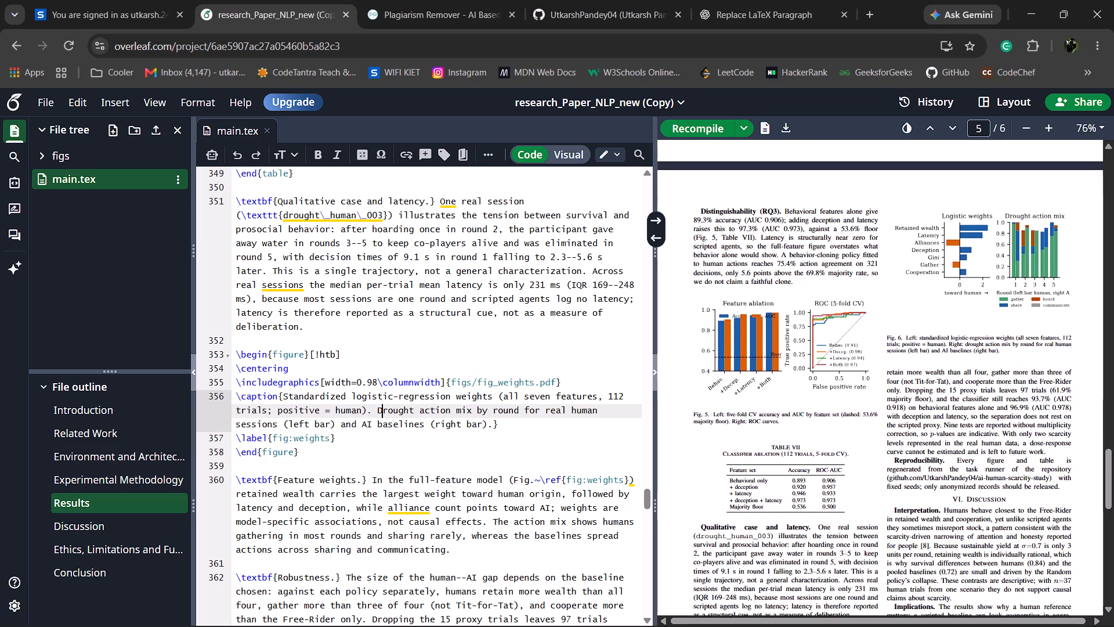
scroll(888, 392, "down", 7)
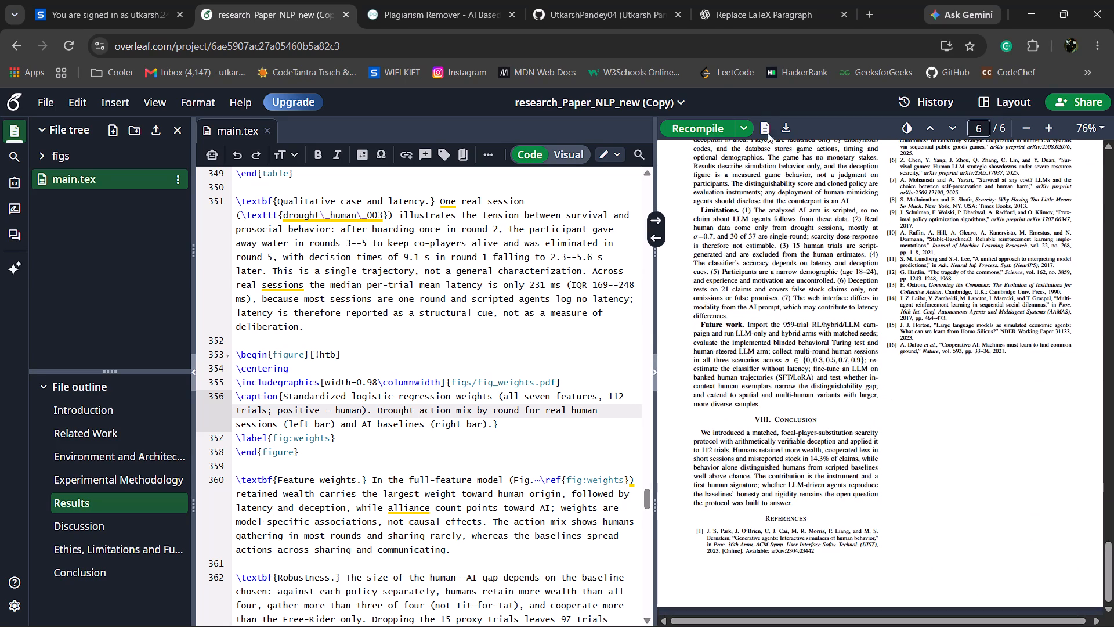
left_click(701, 128)
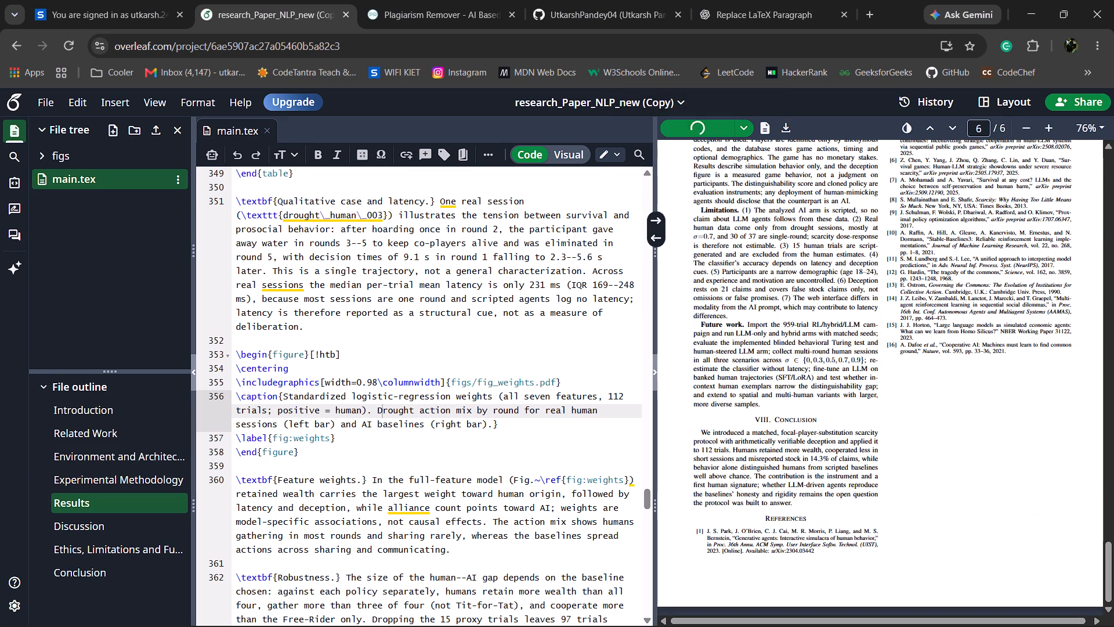
Look through the recompiled PDF from the last page back to page 1, checking the figure captions.
scroll(877, 331, "up", 11)
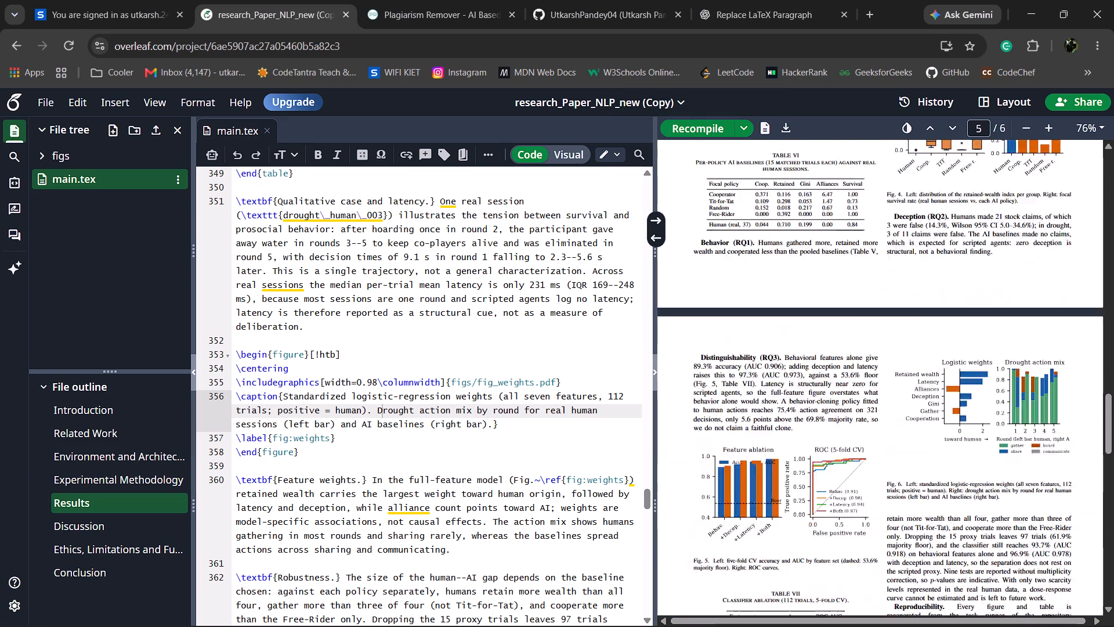
scroll(877, 331, "up", 4)
scroll(877, 331, "down", 3)
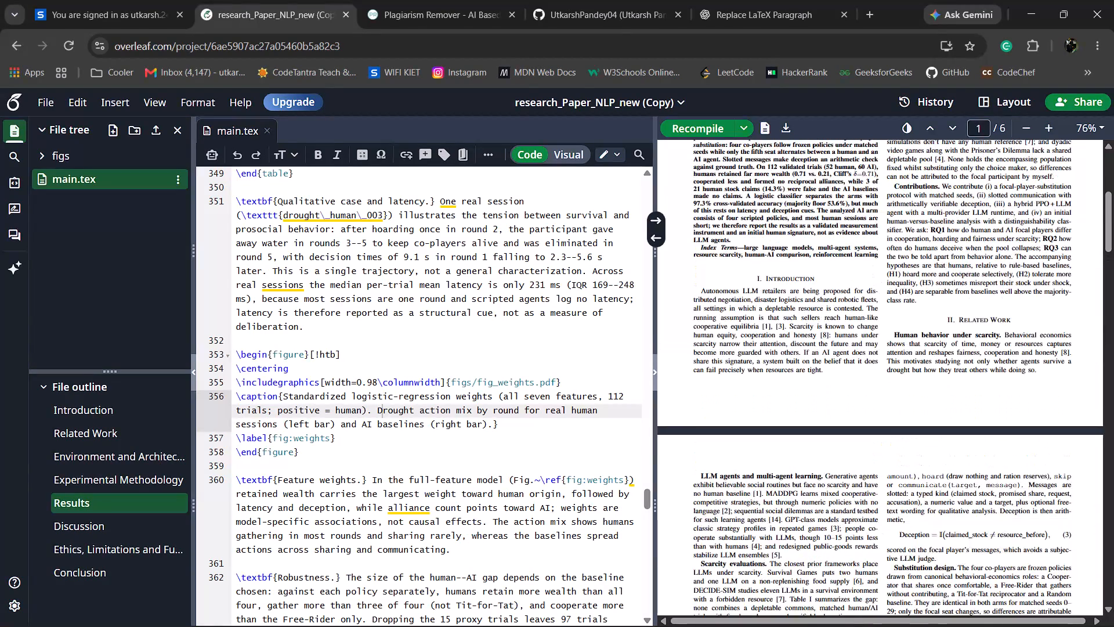
scroll(877, 331, "down", 2)
scroll(877, 331, "up", 2)
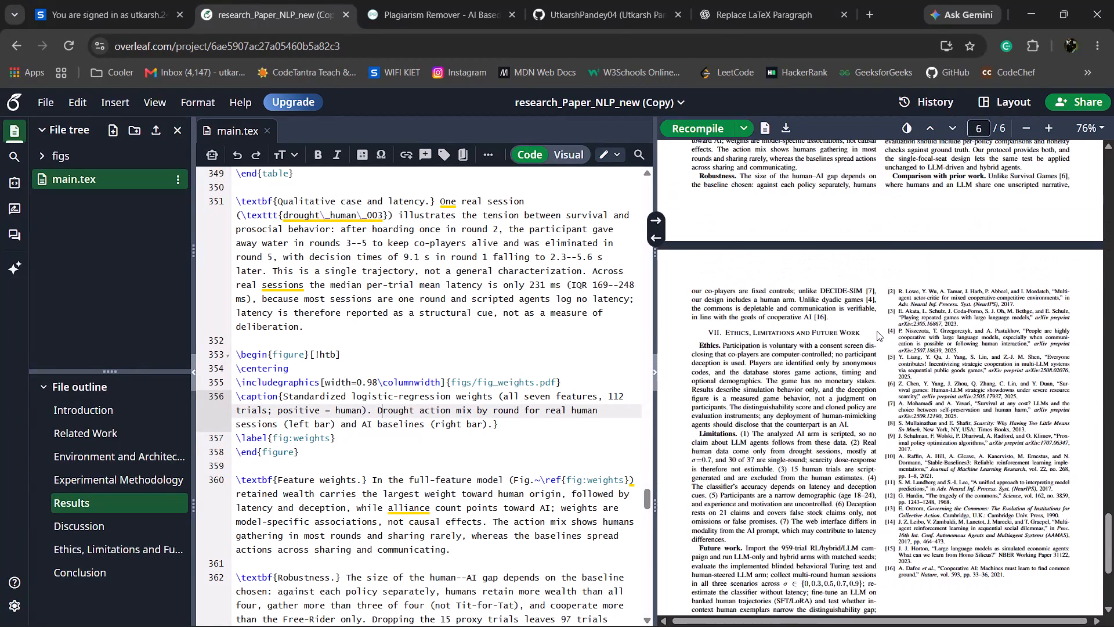
scroll(877, 331, "up", 4)
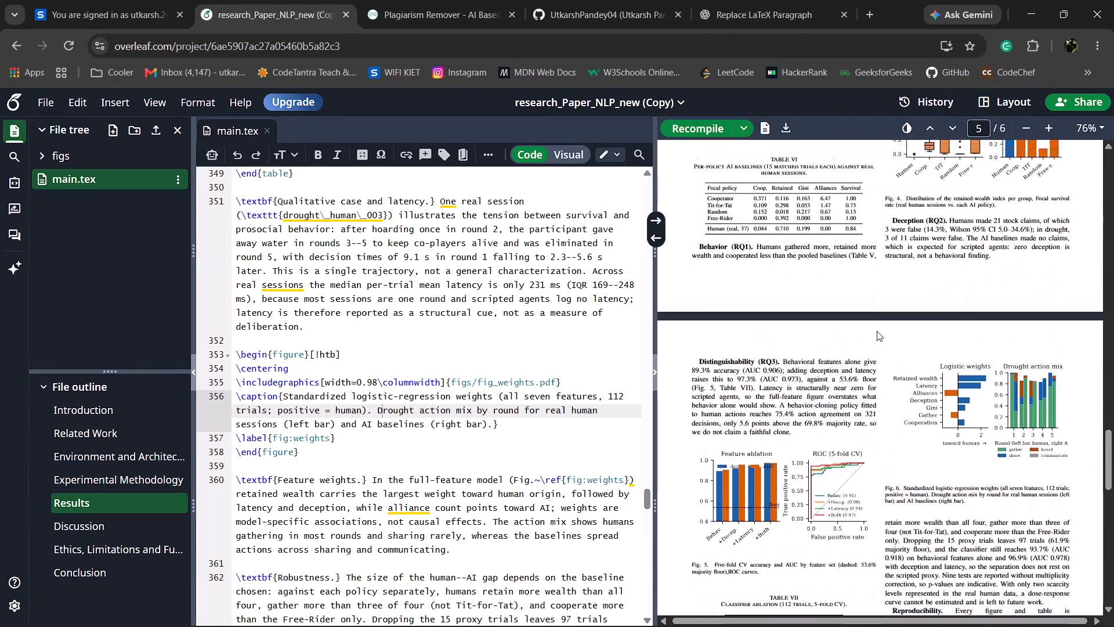
scroll(877, 331, "up", 2)
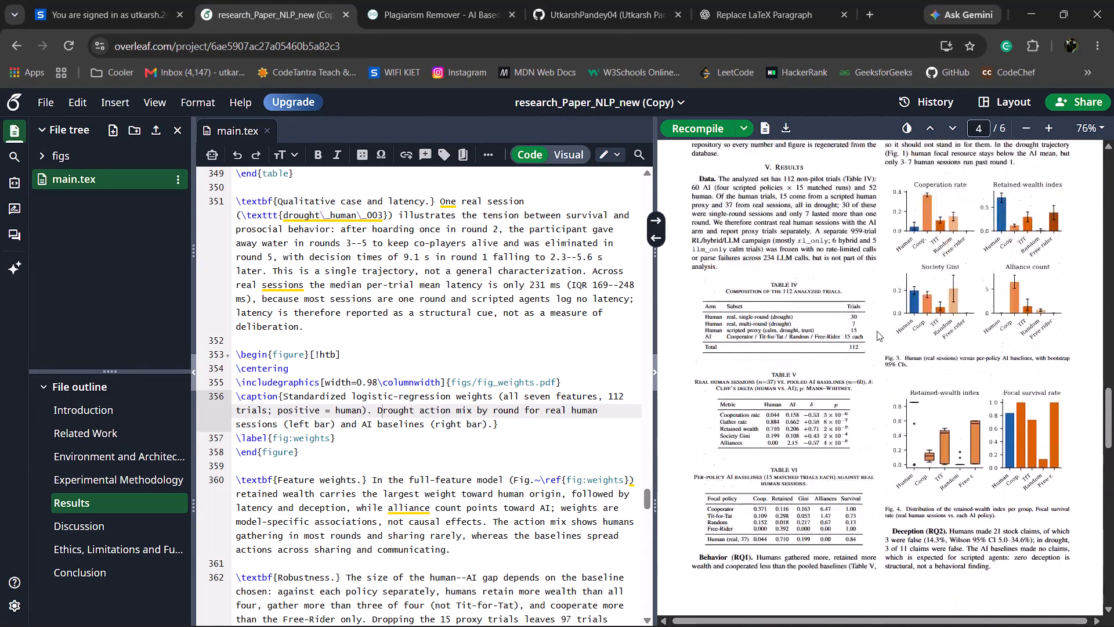
scroll(877, 331, "up", 5)
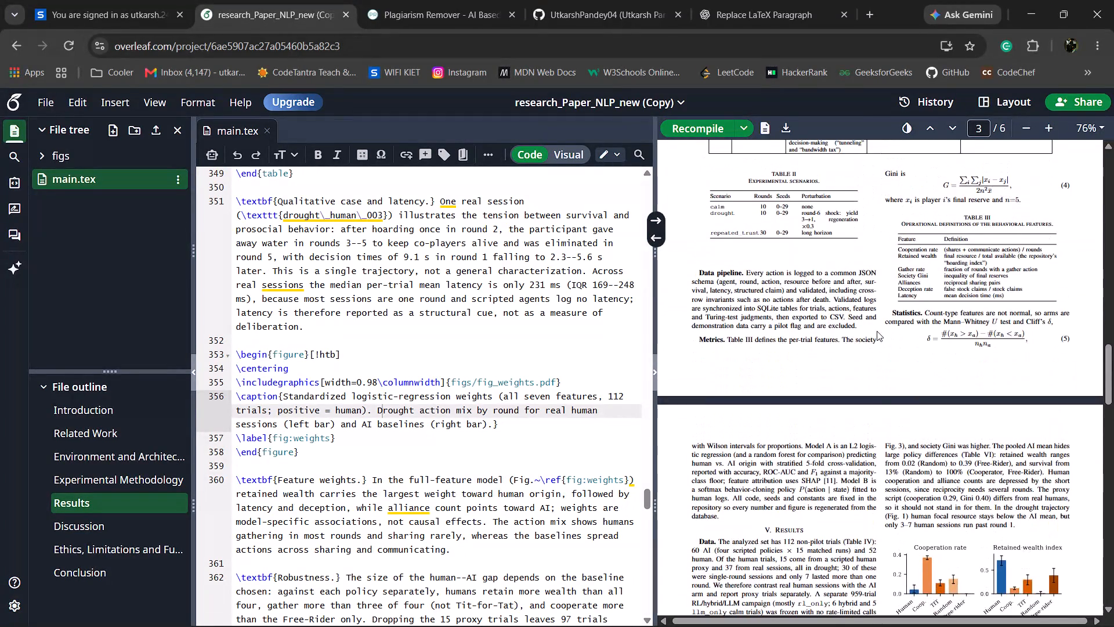
scroll(877, 331, "up", 3)
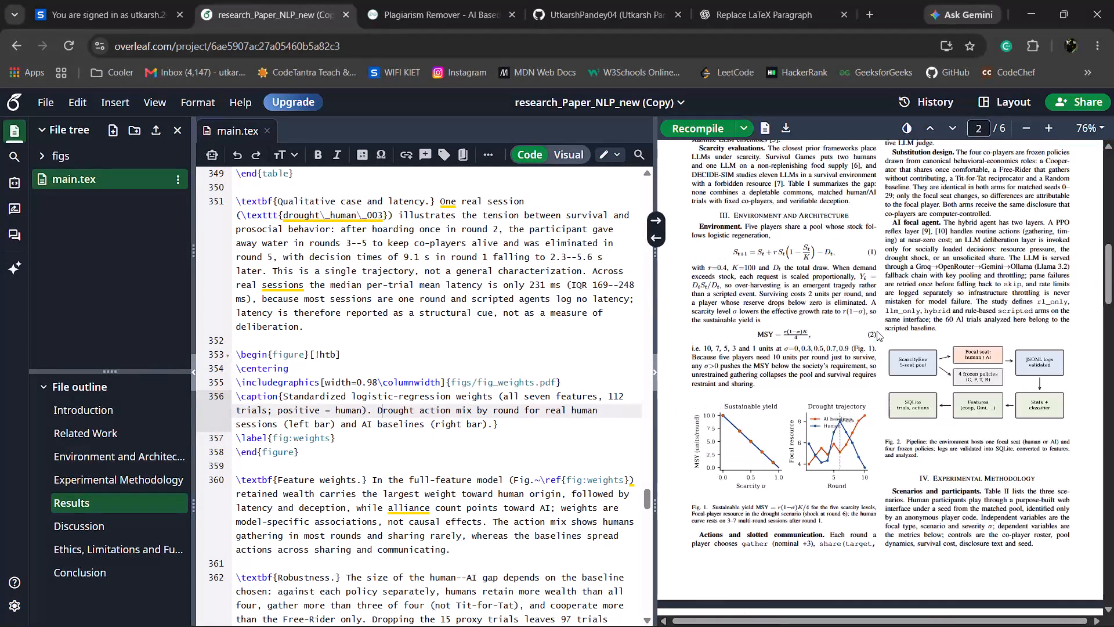
scroll(877, 331, "up", 3)
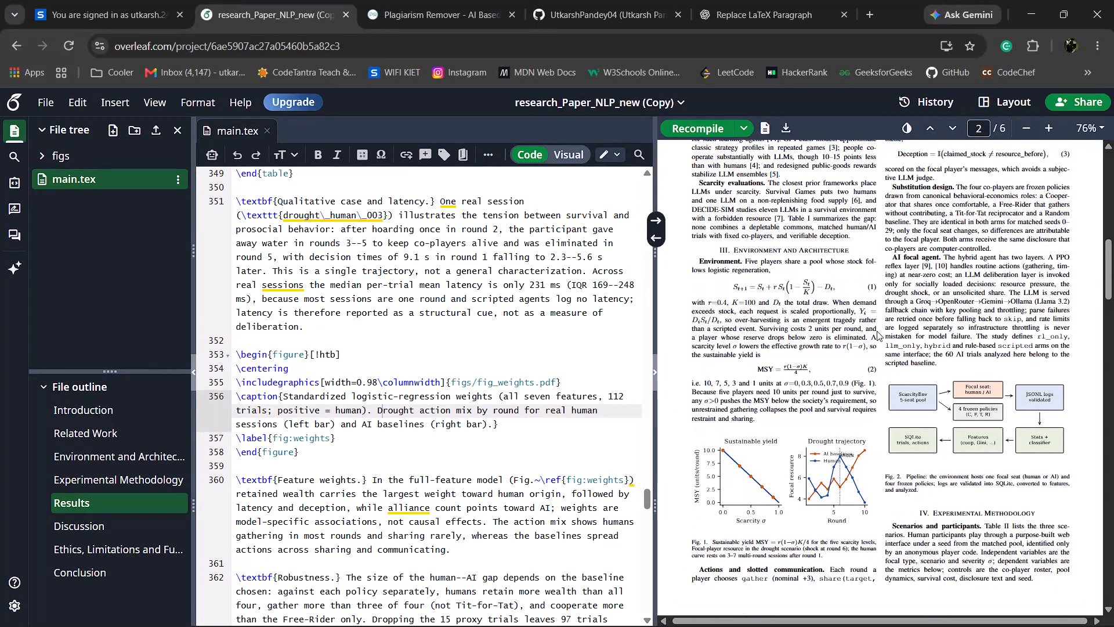
scroll(877, 331, "up", 4)
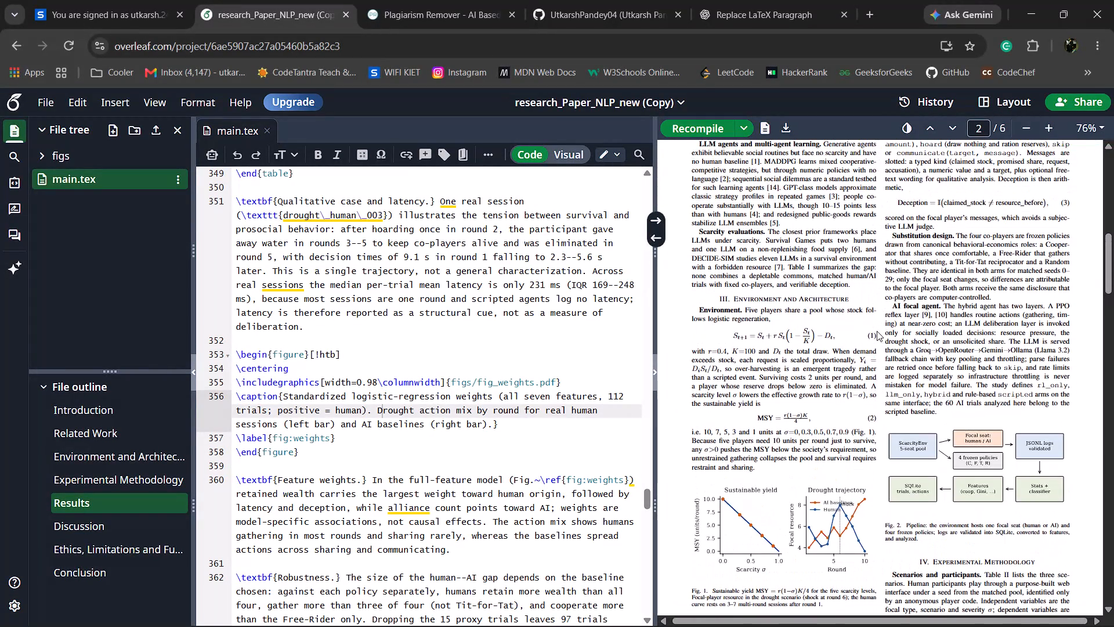
scroll(877, 331, "up", 2)
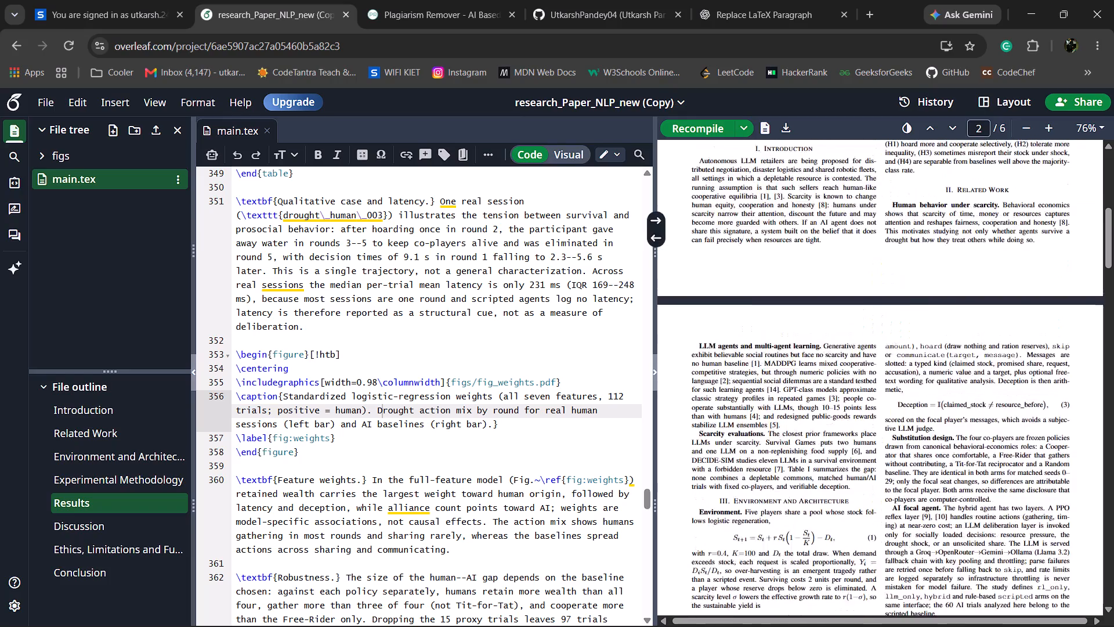
scroll(877, 331, "up", 2)
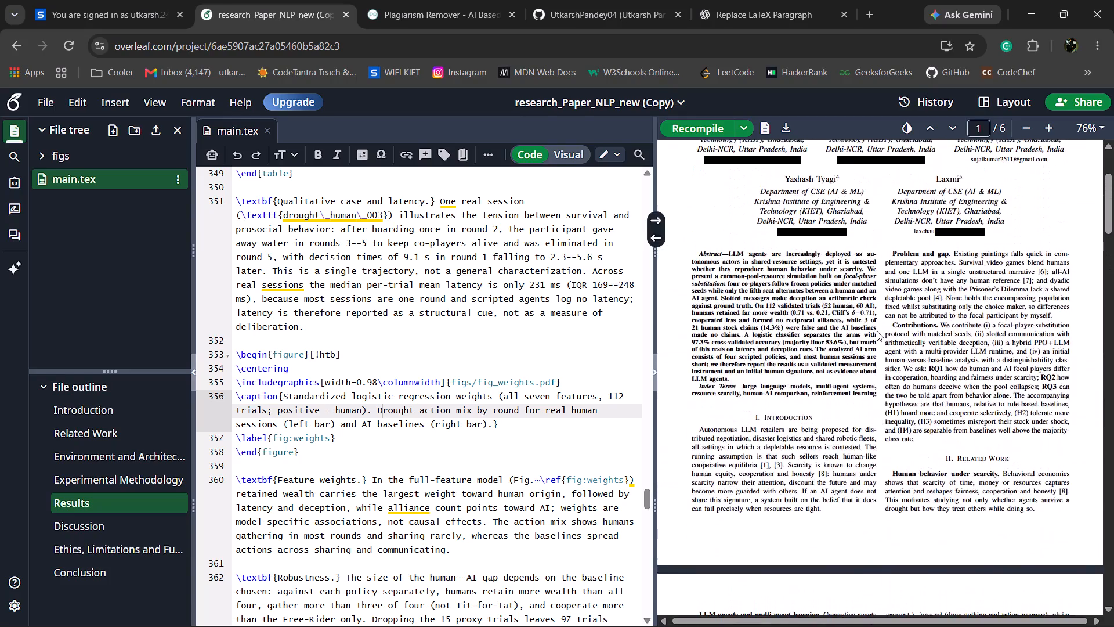
Look over page 1 of the compiled PDF and the LaTeX source from the Fig. 6 caption to the Discussion section.
scroll(877, 331, "up", 2)
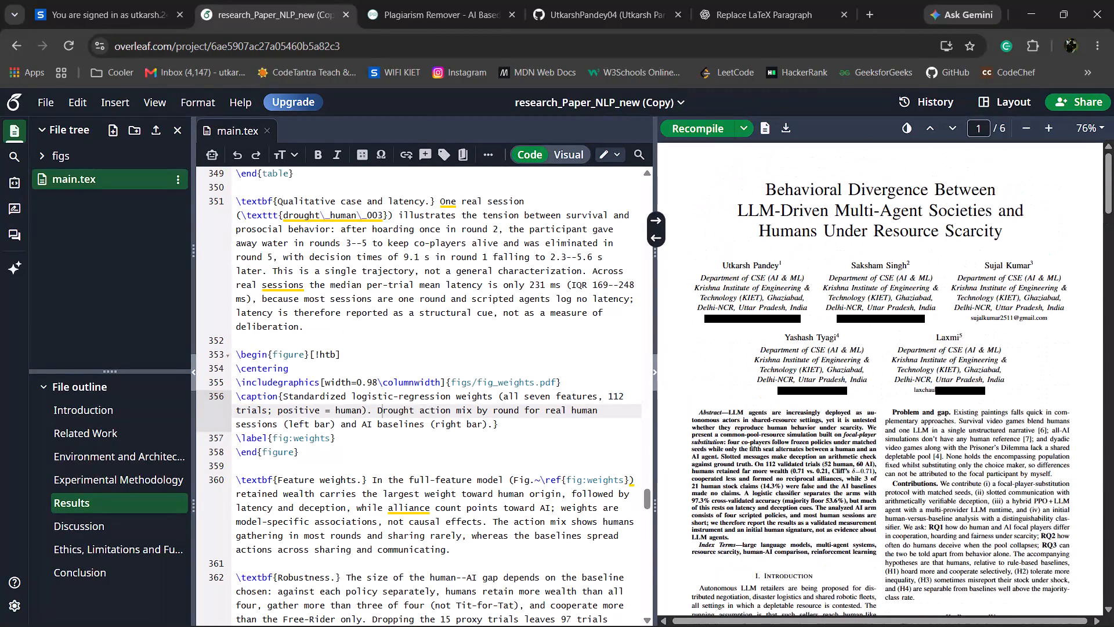
scroll(546, 462, "down", 2)
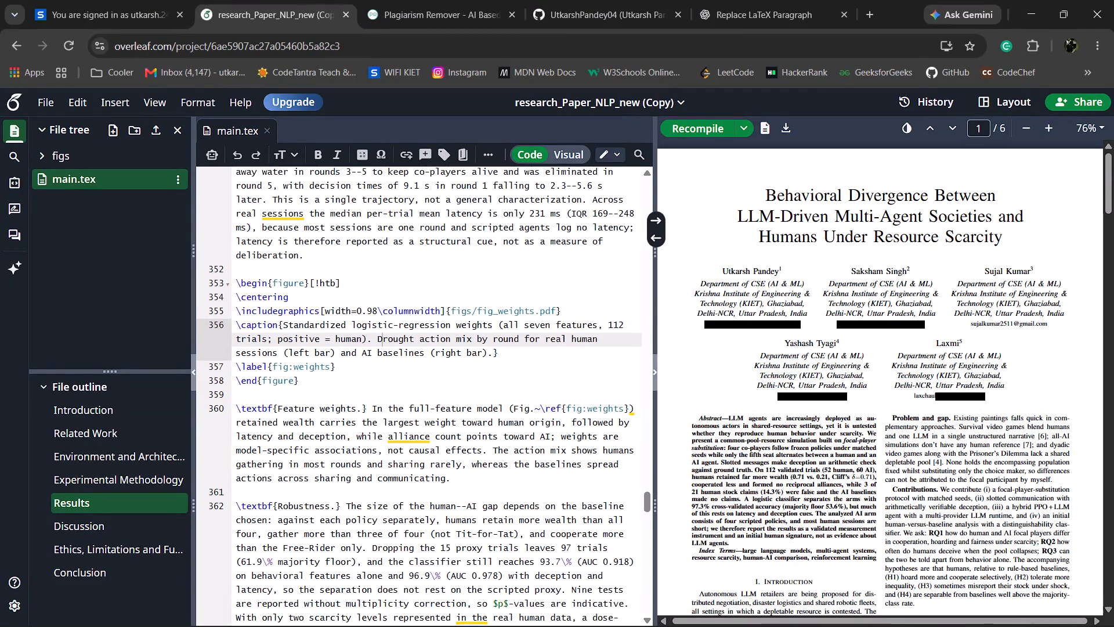
scroll(546, 462, "down", 2)
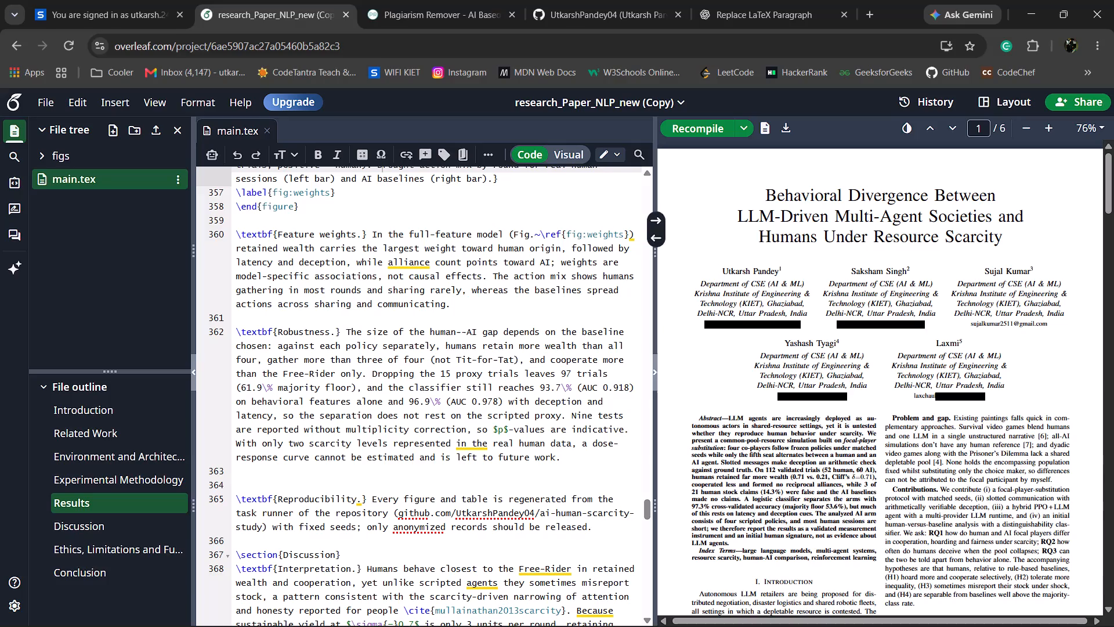
scroll(827, 509, "down", 1)
scroll(827, 509, "up", 2)
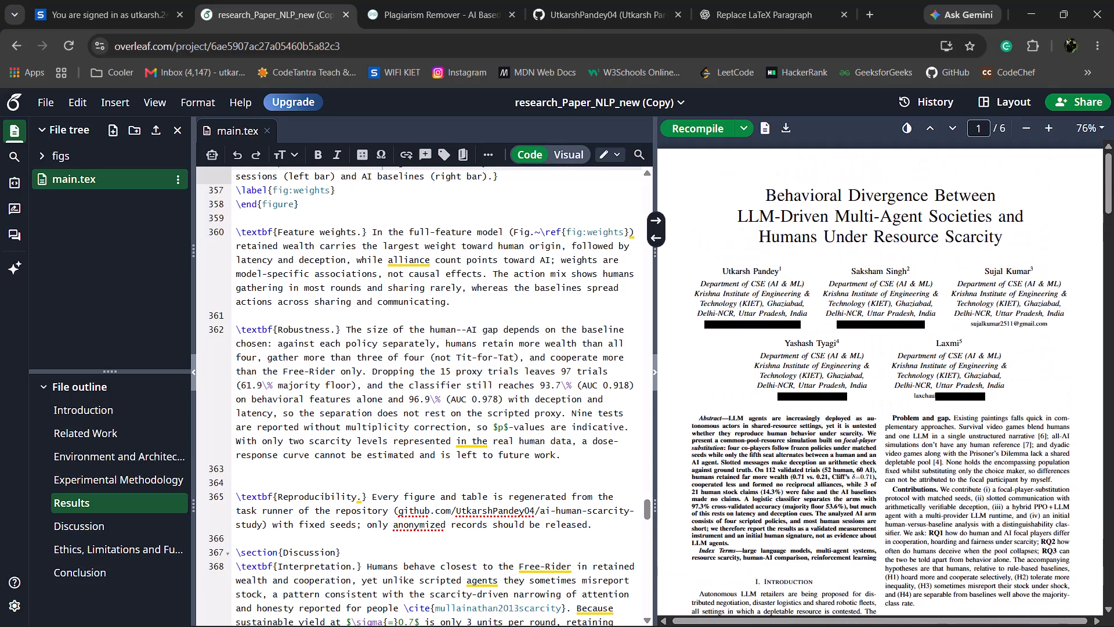
Switch to Plagiarism Remover and clear the previous caption so a new text can be entered.
left_click(720, 0)
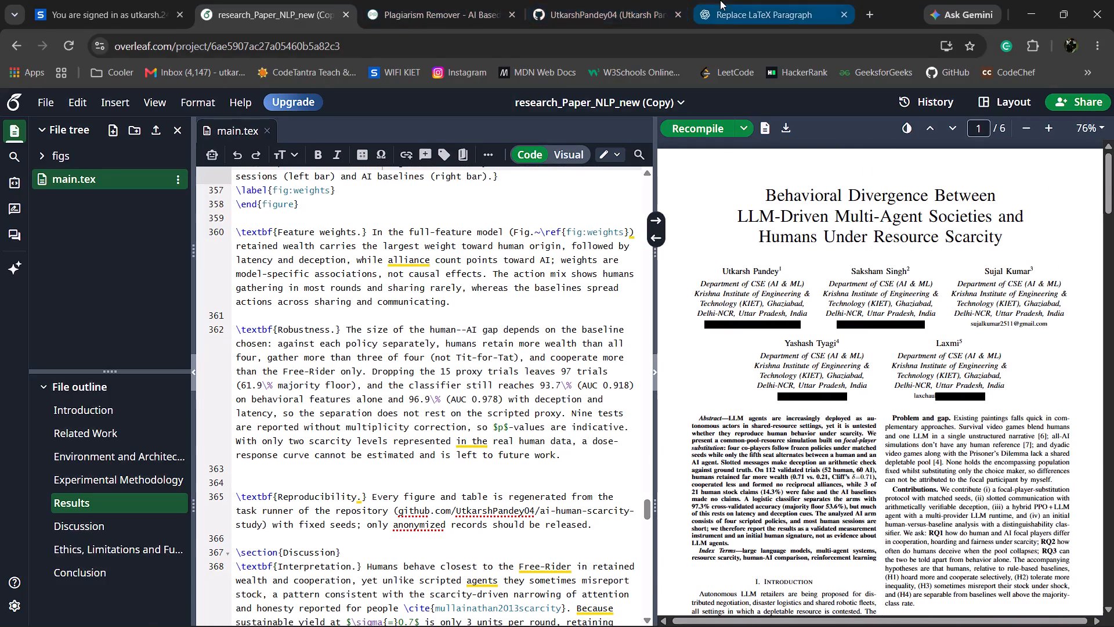
left_click(406, 0)
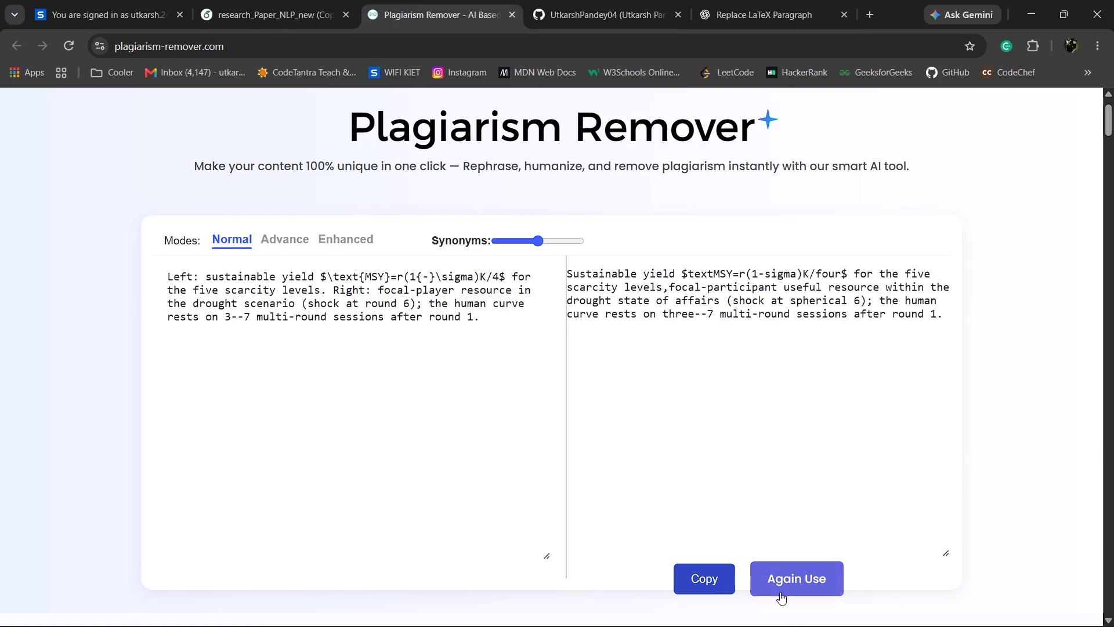
left_click(812, 567)
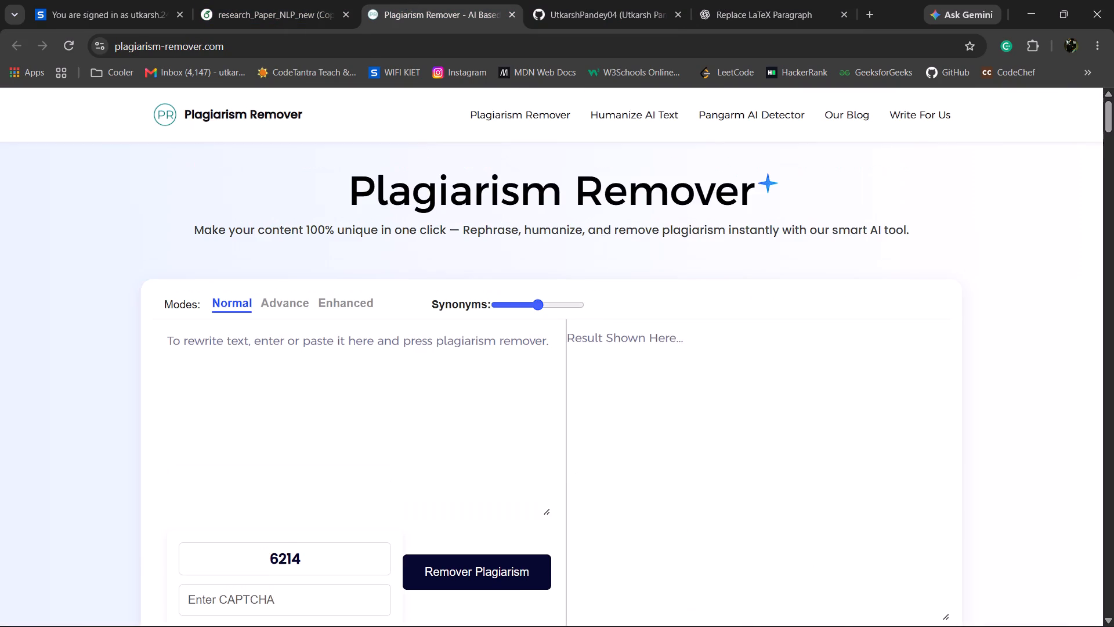
scroll(484, 469, "down", 2)
scroll(484, 469, "up", 1)
left_click(461, 409)
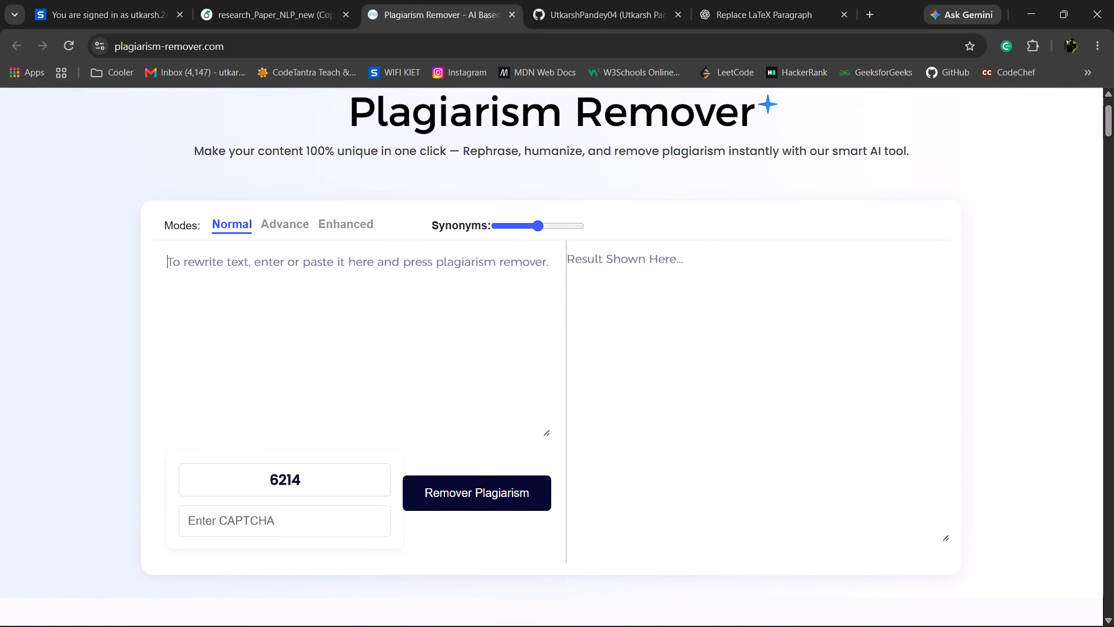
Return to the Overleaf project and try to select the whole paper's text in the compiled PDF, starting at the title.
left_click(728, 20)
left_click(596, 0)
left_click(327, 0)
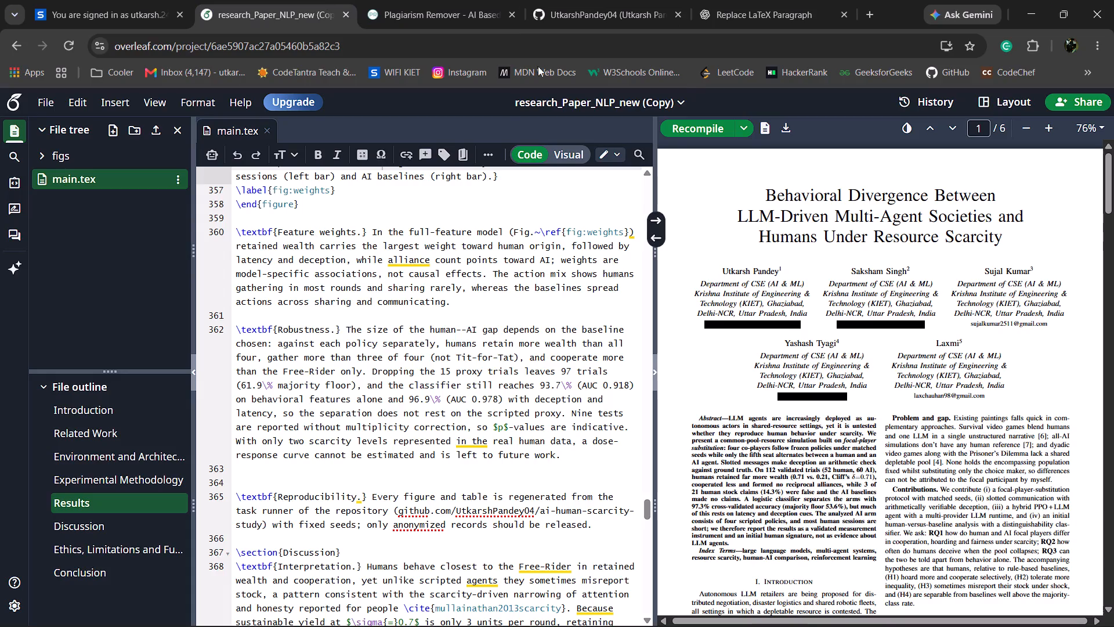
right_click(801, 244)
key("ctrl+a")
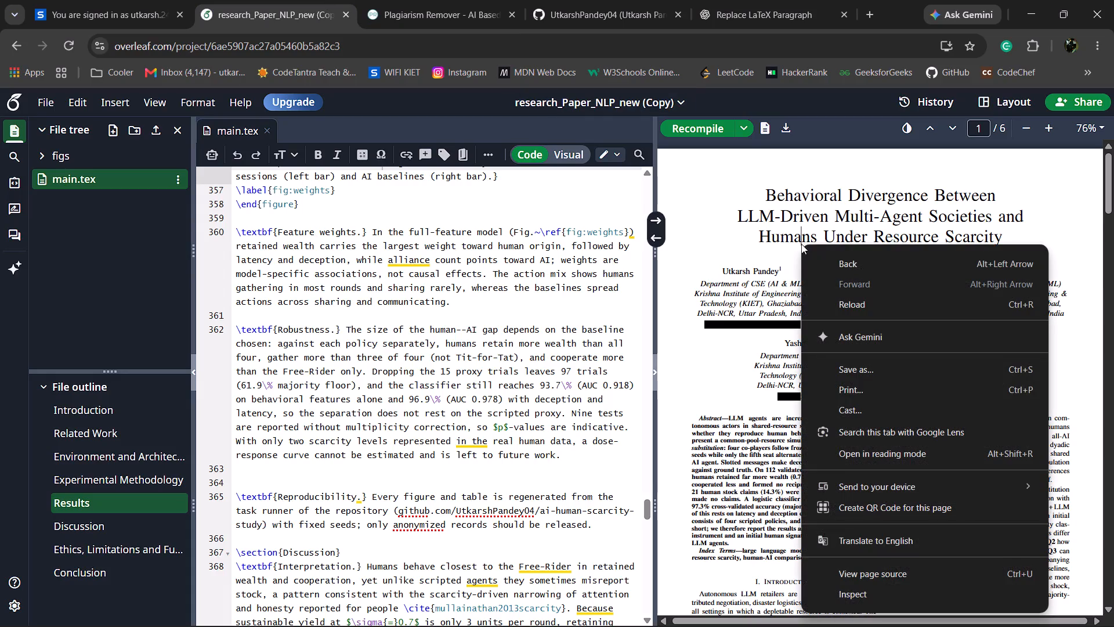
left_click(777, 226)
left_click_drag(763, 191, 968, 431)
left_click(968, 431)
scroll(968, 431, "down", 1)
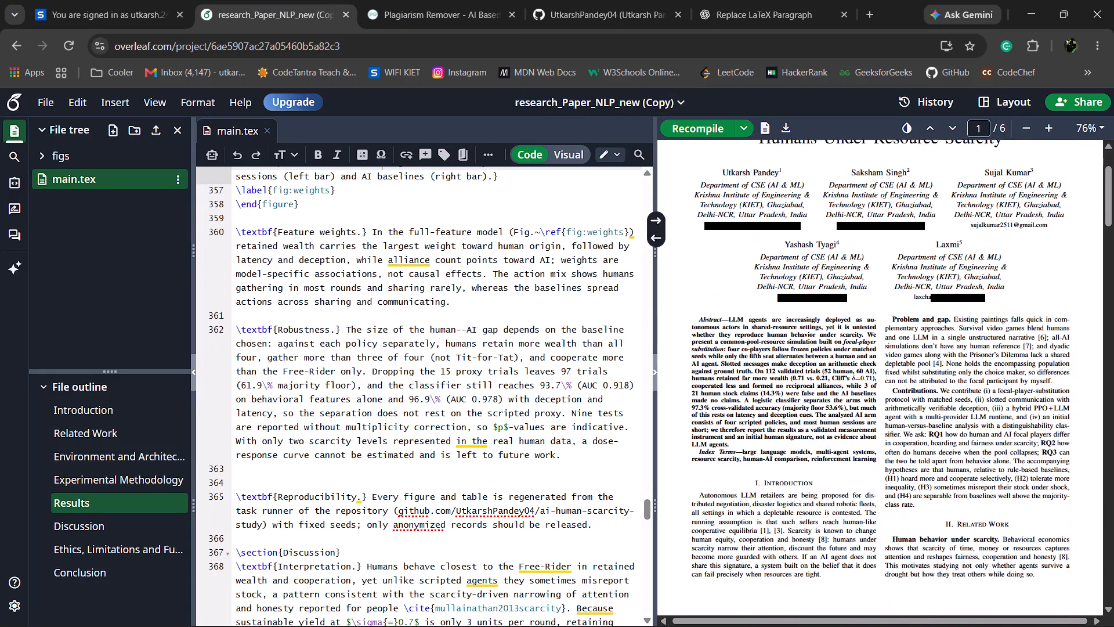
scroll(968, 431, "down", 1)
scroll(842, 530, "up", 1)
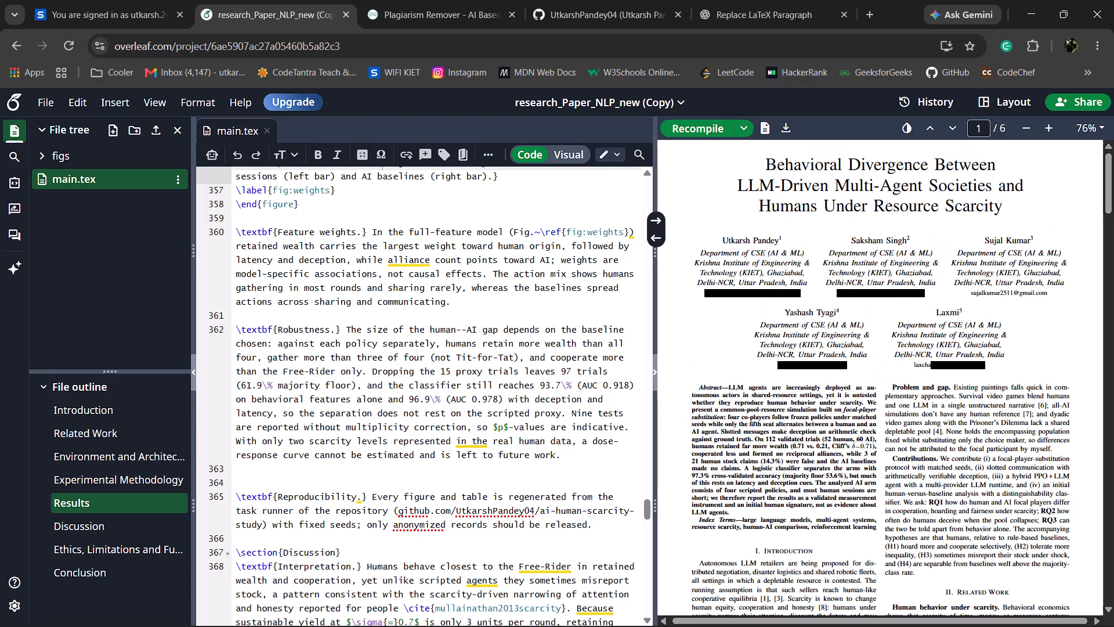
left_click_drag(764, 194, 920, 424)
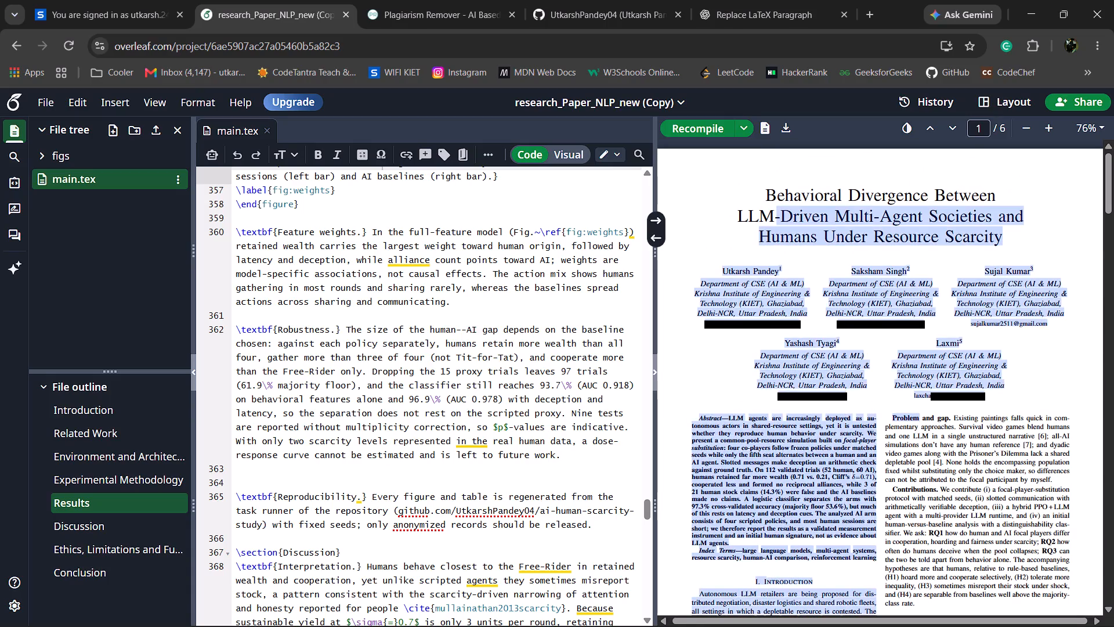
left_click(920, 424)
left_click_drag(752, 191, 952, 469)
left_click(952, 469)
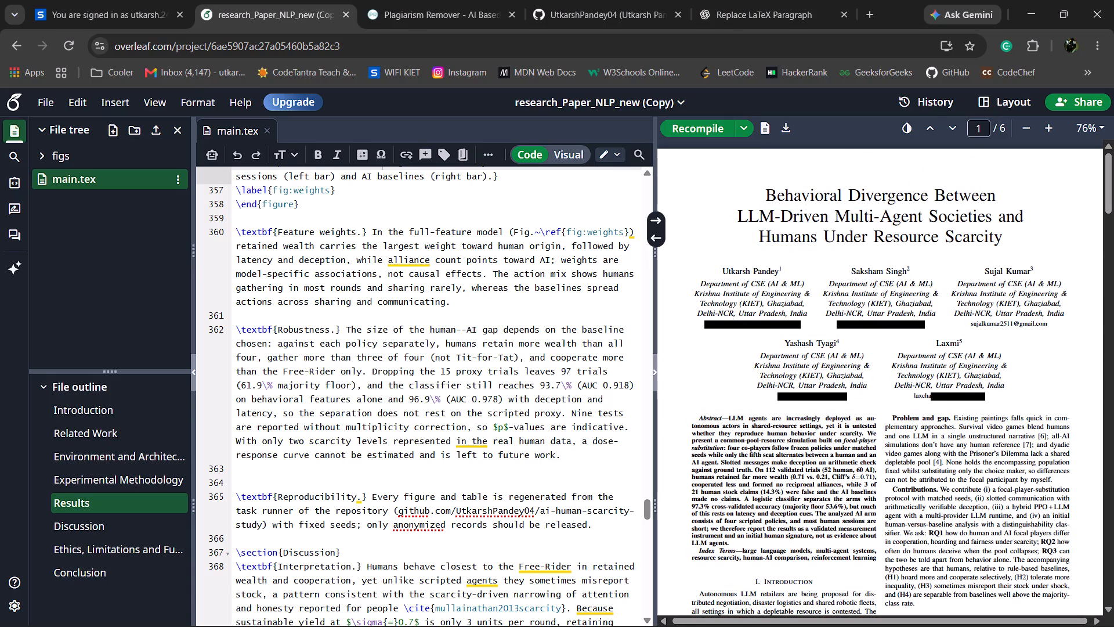
left_click_drag(770, 193, 1010, 626)
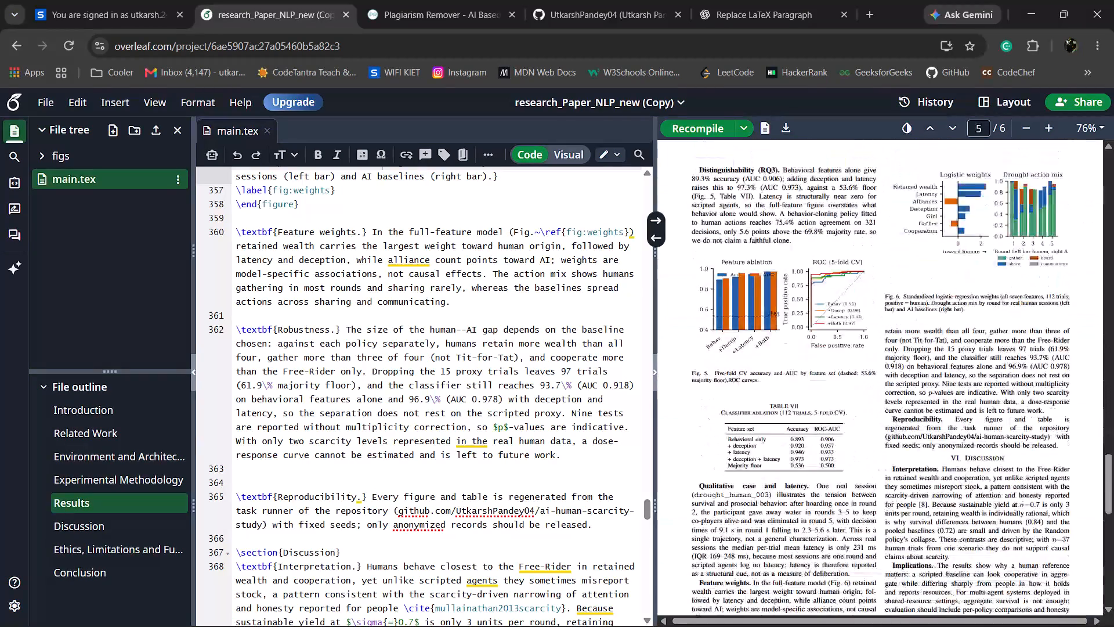
left_click_drag(1010, 626, 960, 561)
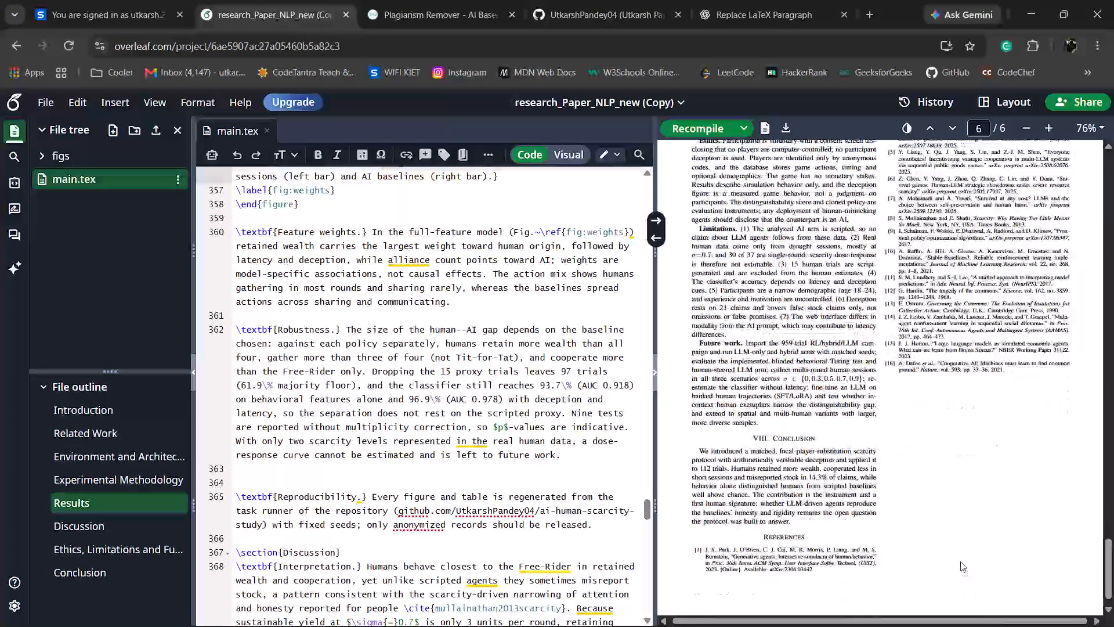
left_click_drag(960, 561, 1013, 349)
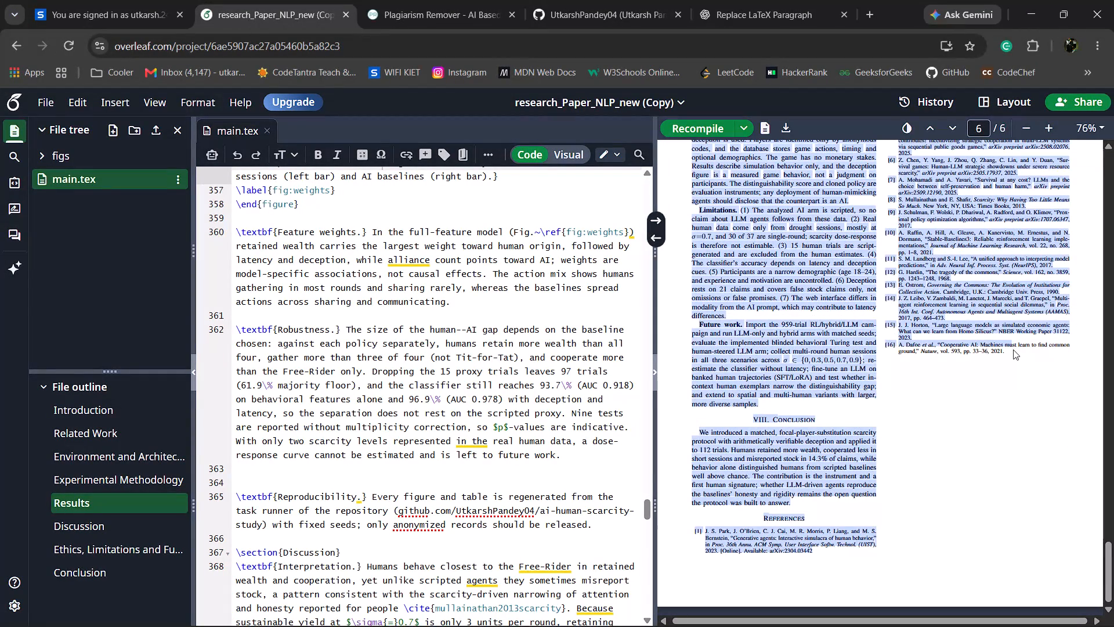
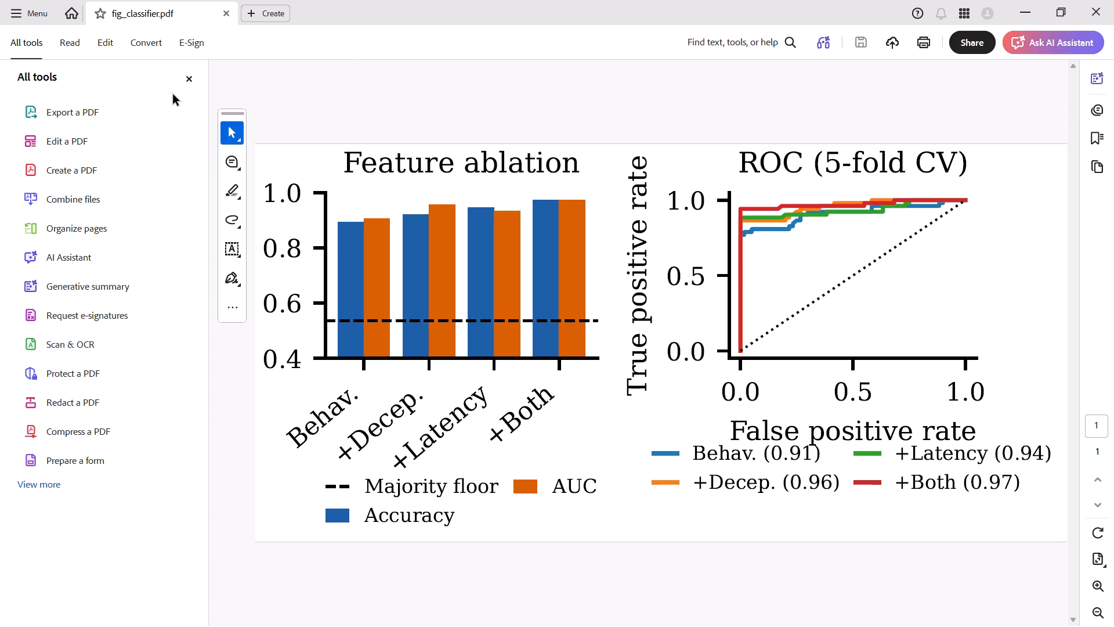
key("alt+Tab")
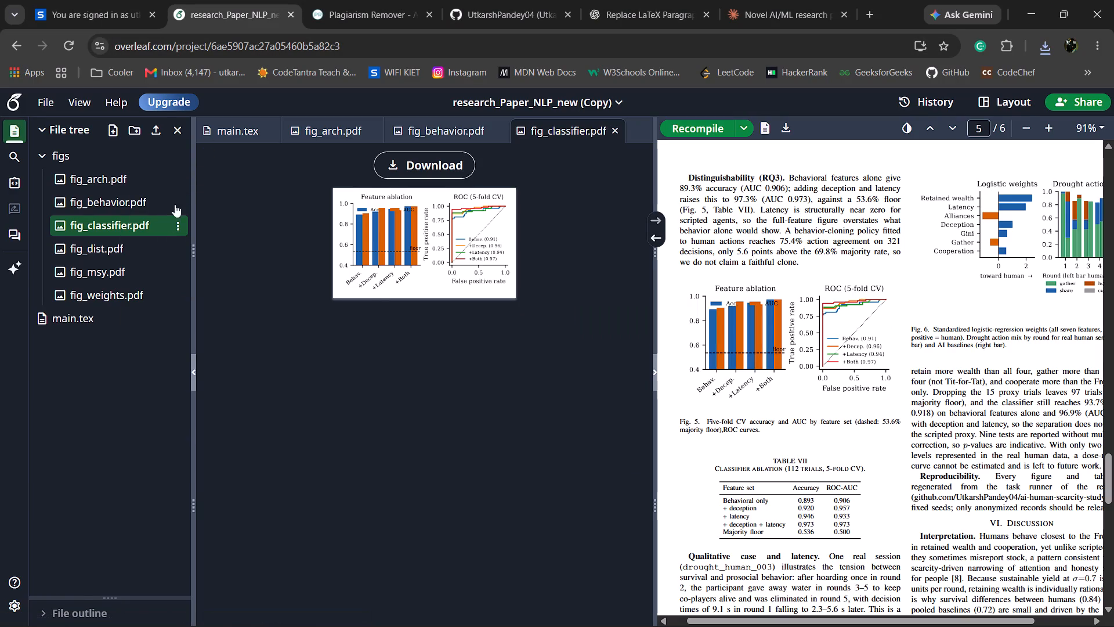
left_click(155, 133)
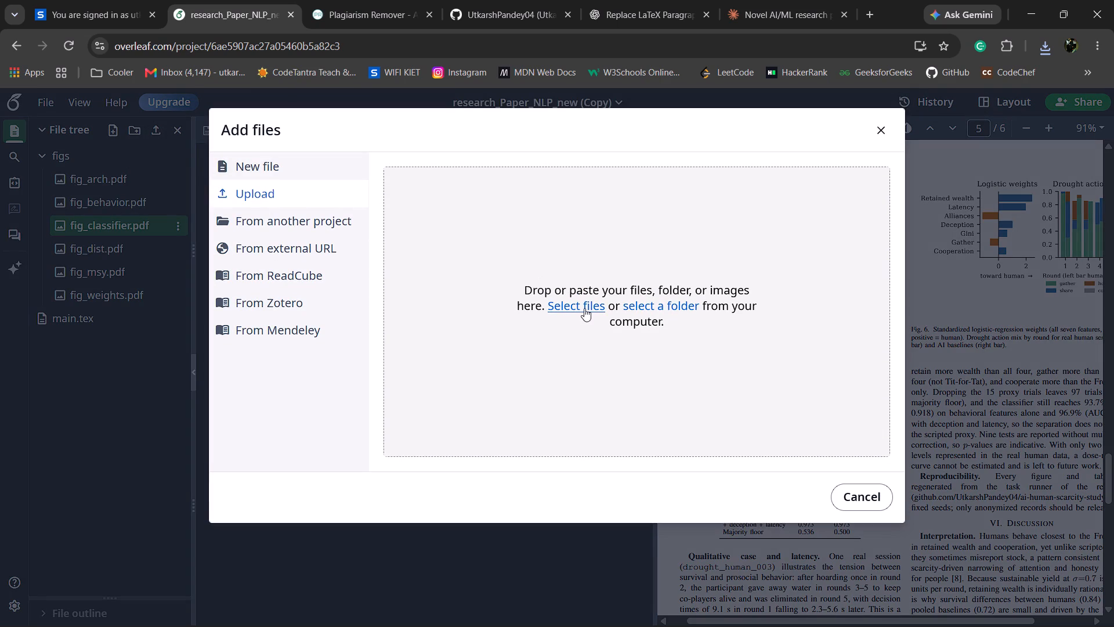
left_click(584, 308)
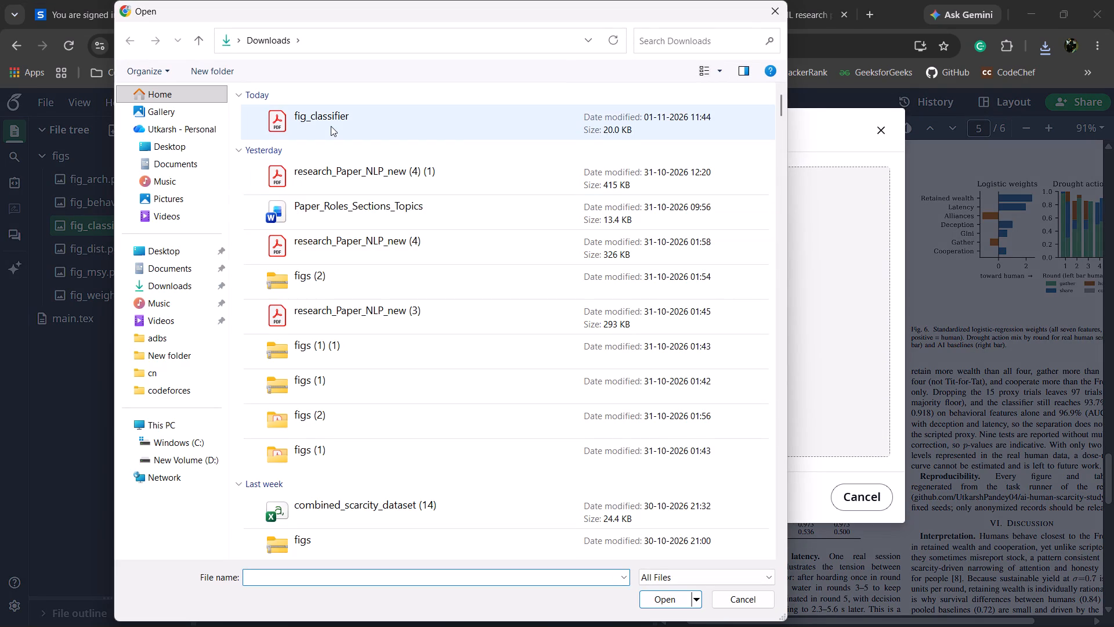
double_click(331, 126)
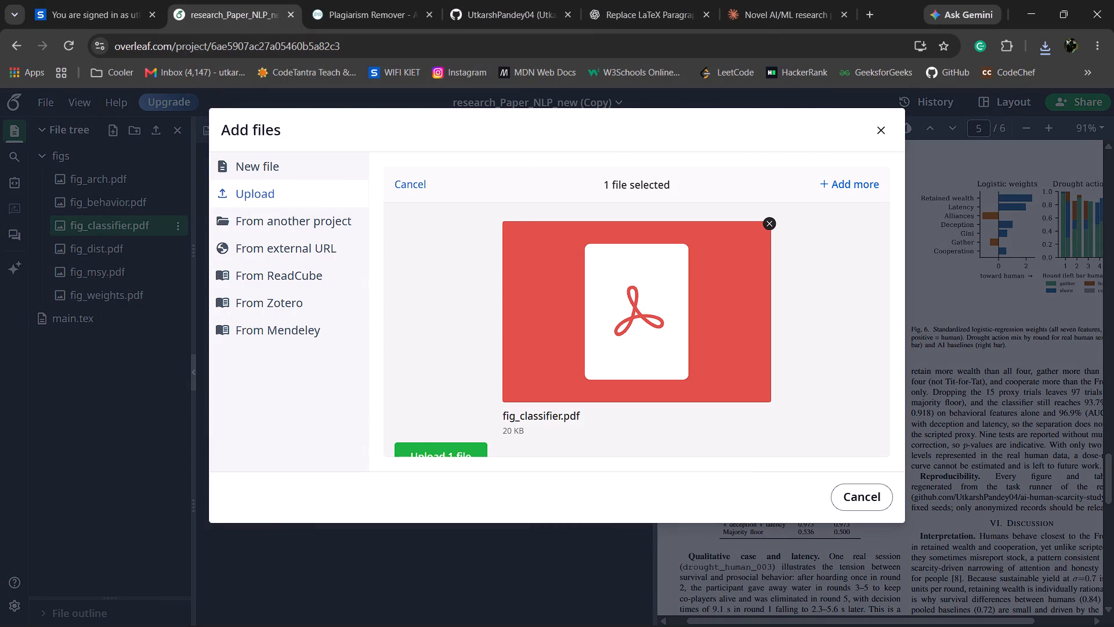
left_click(675, 343)
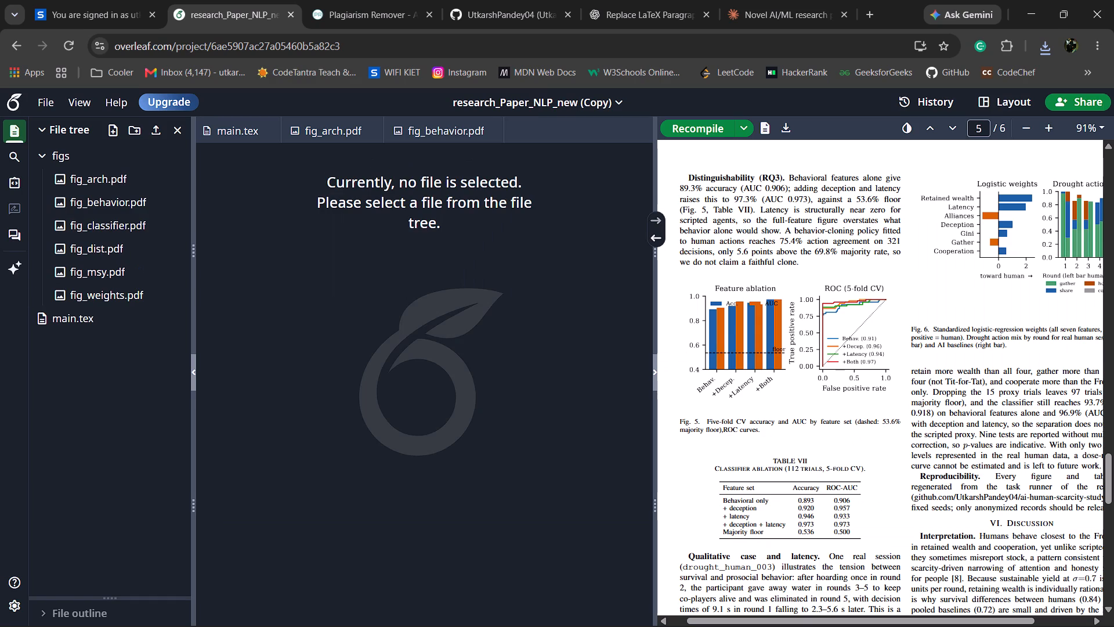
Recompile the paper and check Fig. 5 and the layout of pages 5 and 6.
left_click(704, 131)
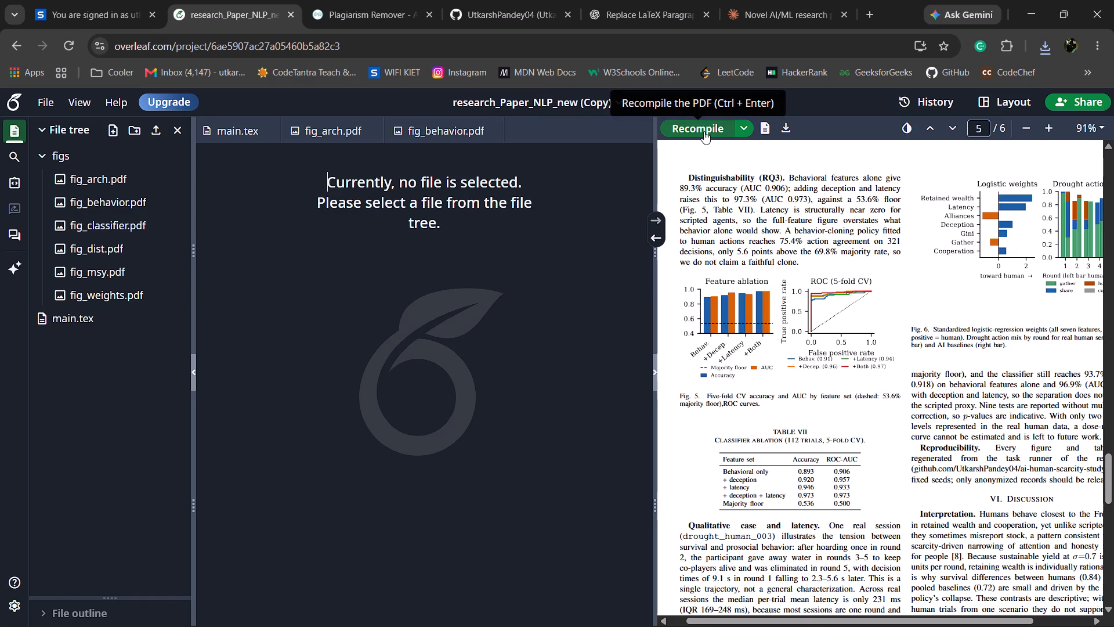
scroll(910, 337, "up", 1)
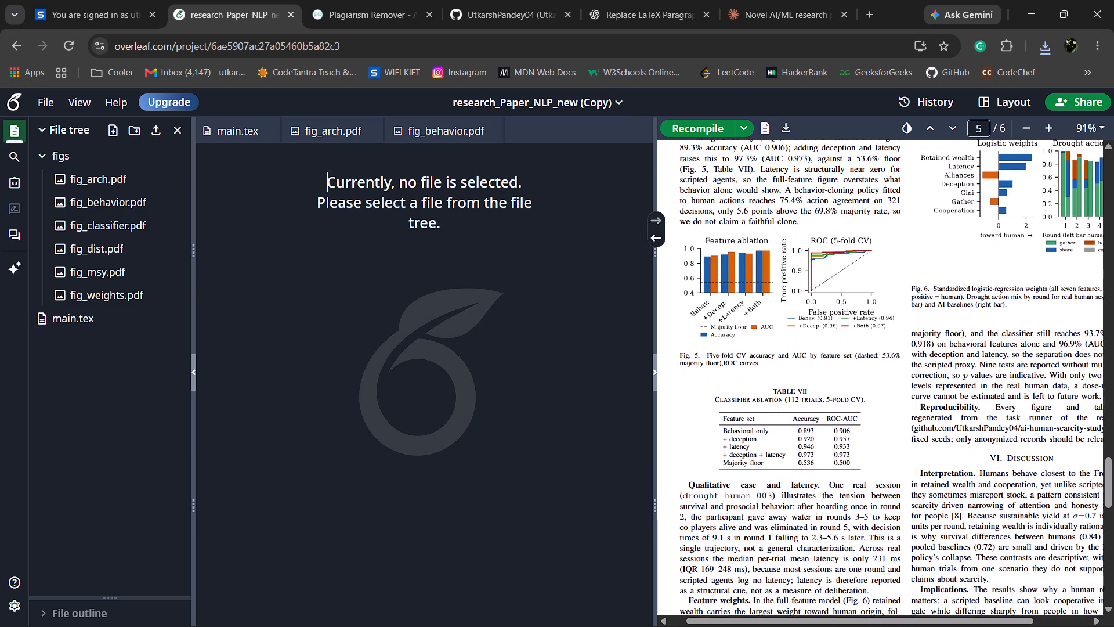
scroll(910, 337, "up", 1)
scroll(910, 337, "down", 2)
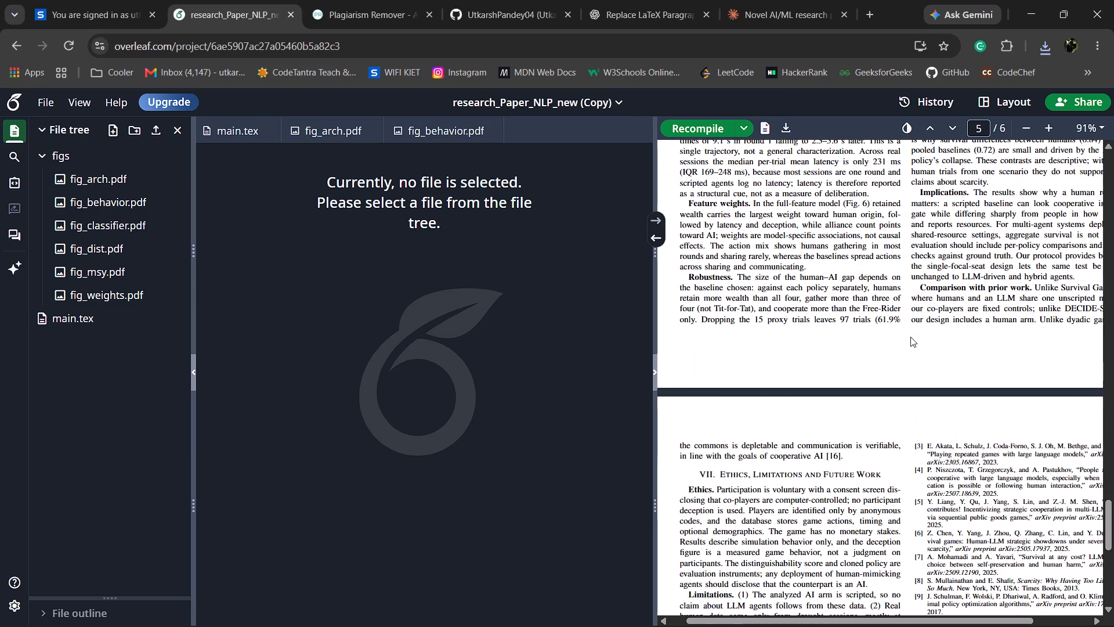
scroll(910, 337, "down", 4)
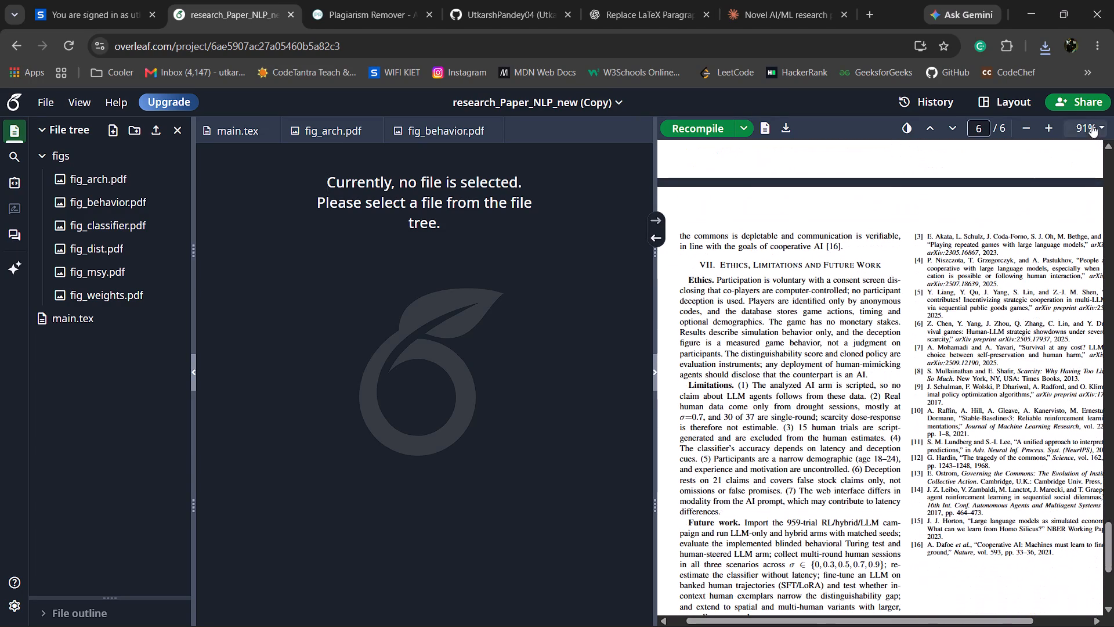
Download the compiled paper as a PDF.
left_click(786, 124)
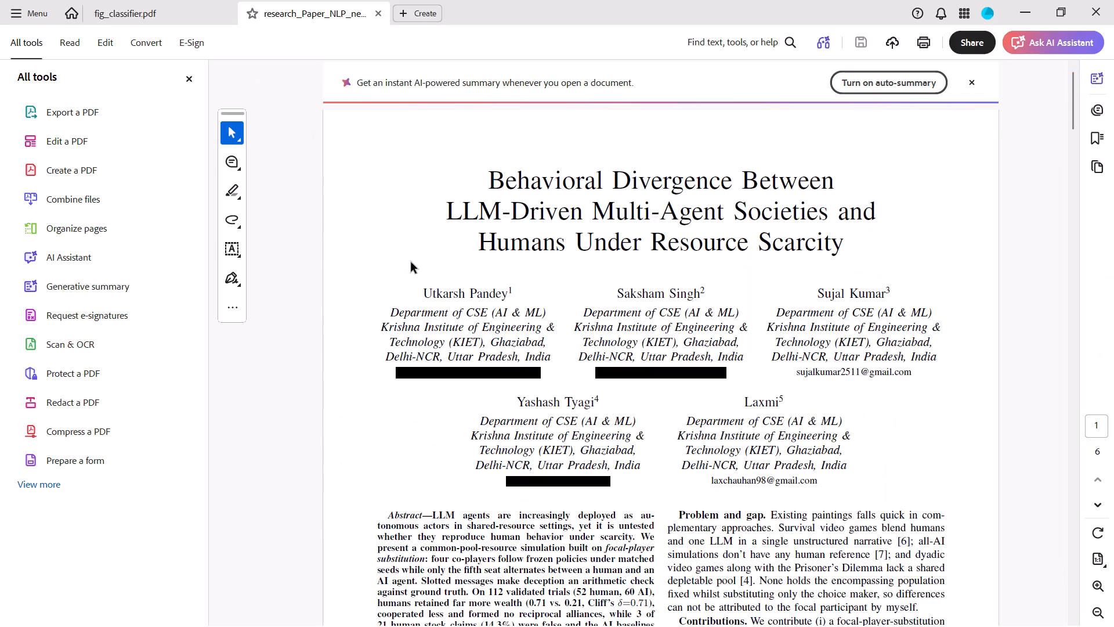
Read through the downloaded paper in Acrobat from the title page to the references, examining its text, figures and tables.
scroll(483, 352, "down", 1)
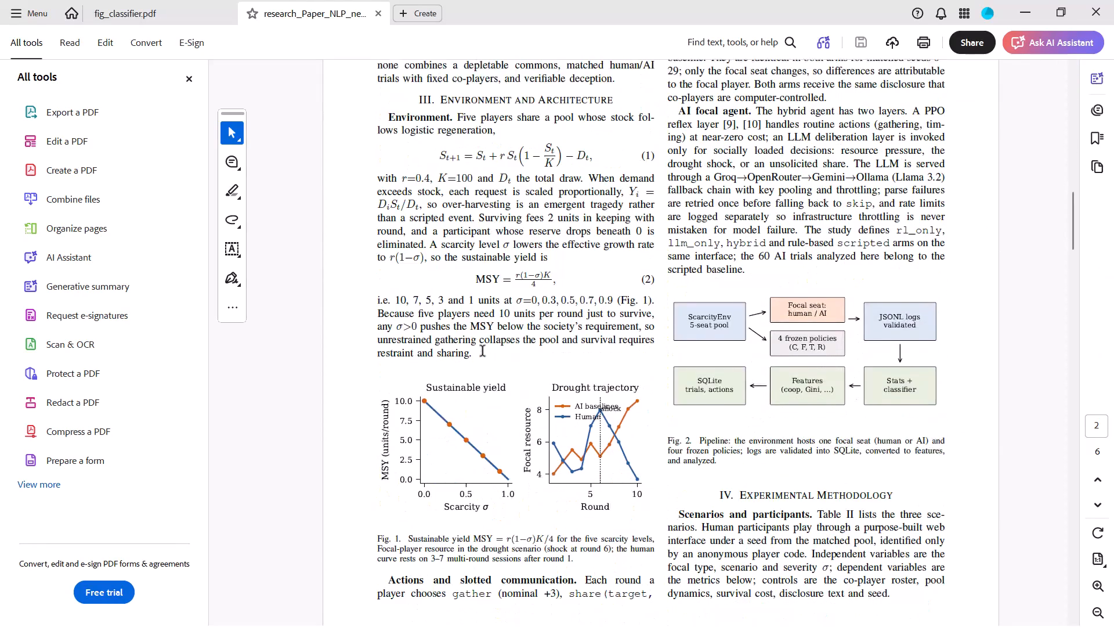
scroll(483, 352, "down", 1)
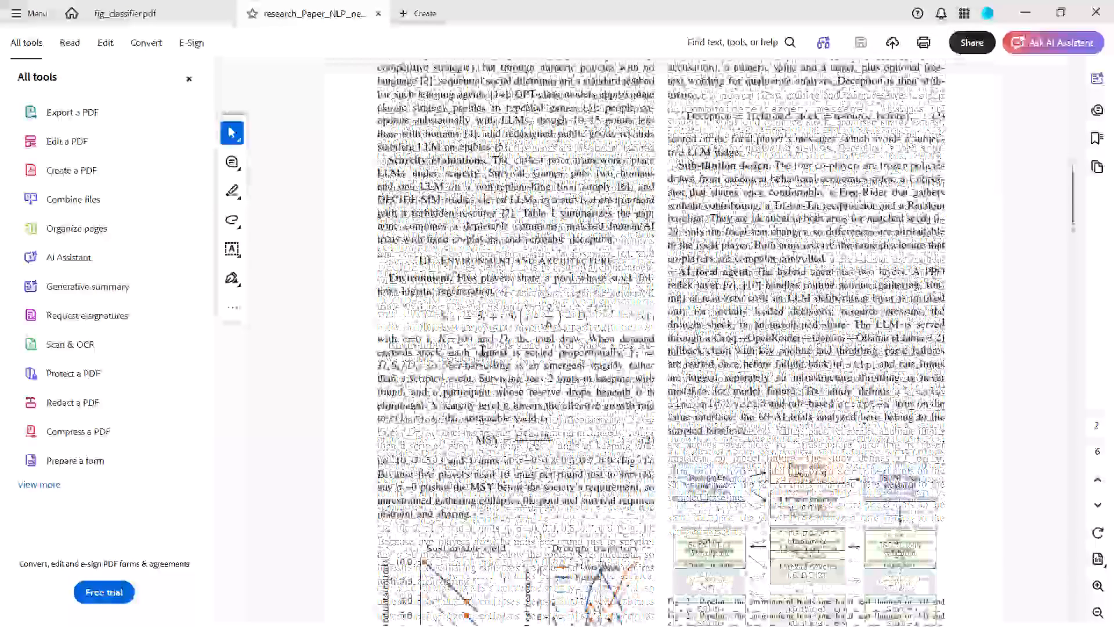
scroll(483, 352, "down", 2)
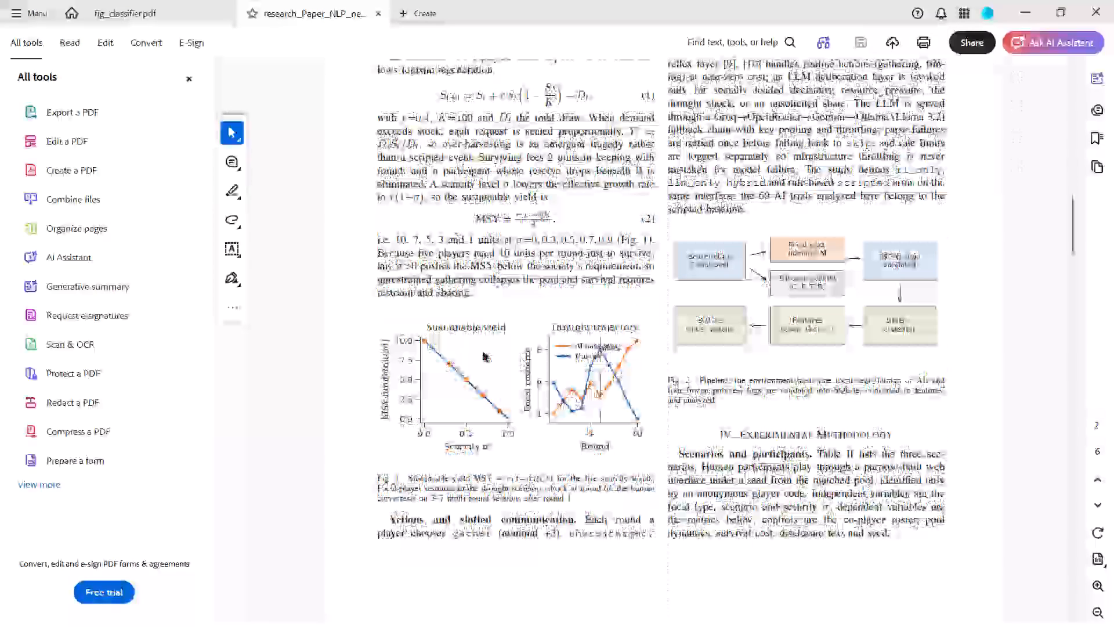
scroll(483, 352, "down", 3)
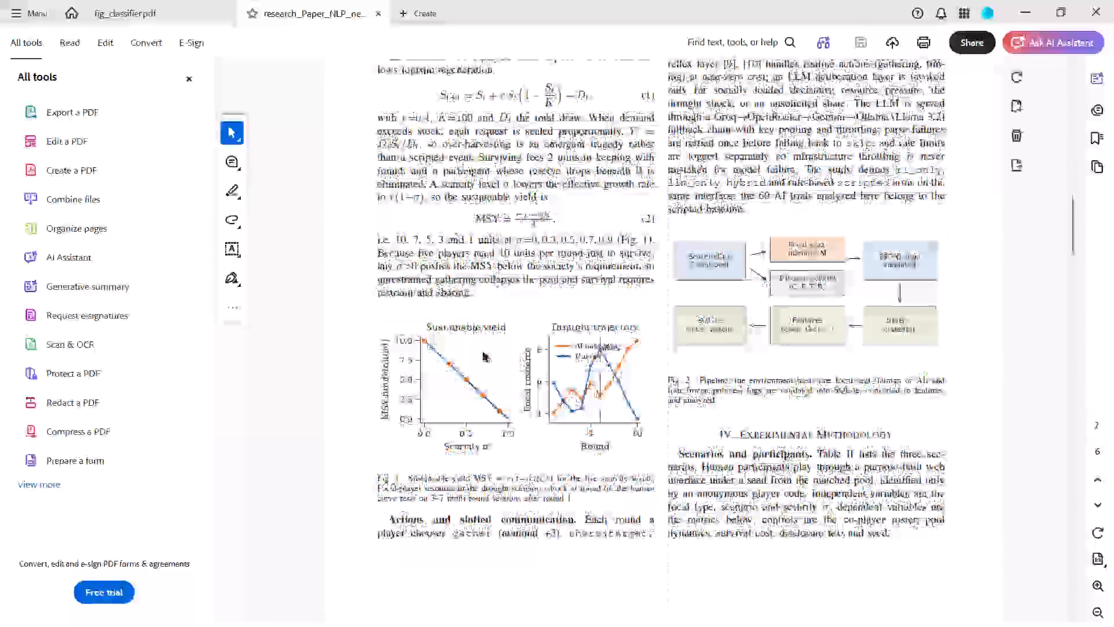
scroll(483, 352, "down", 1)
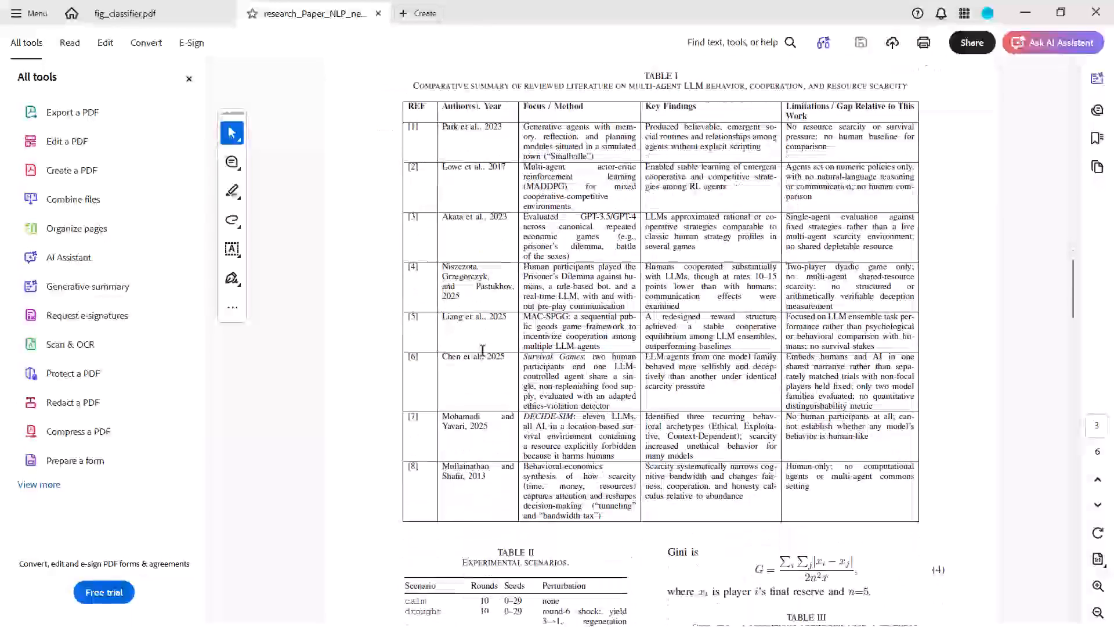
scroll(483, 352, "down", 3)
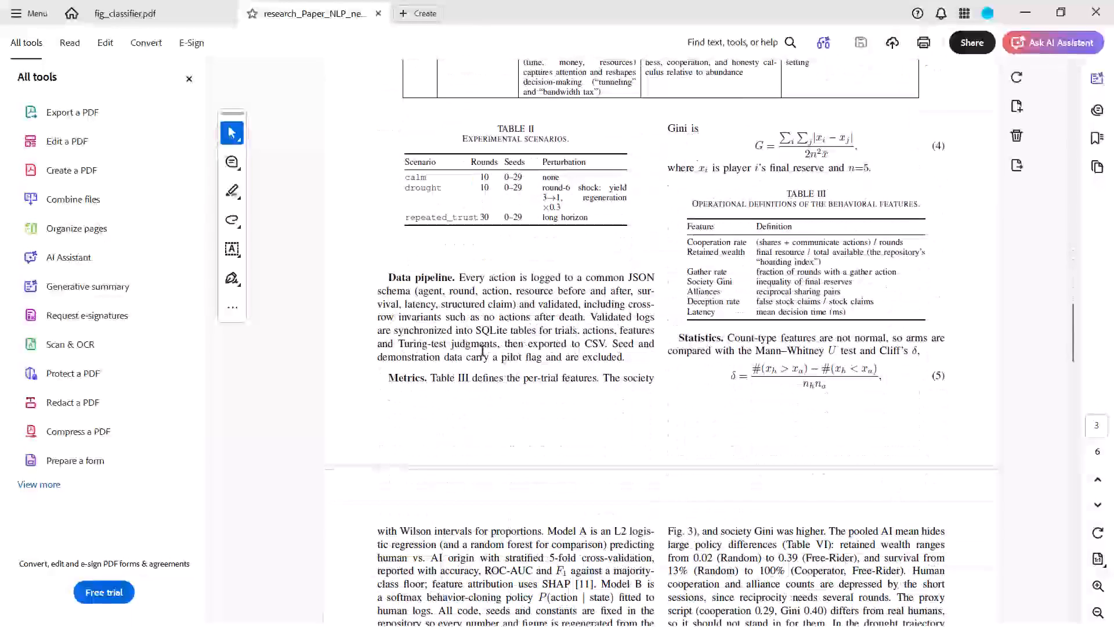
scroll(483, 352, "down", 3)
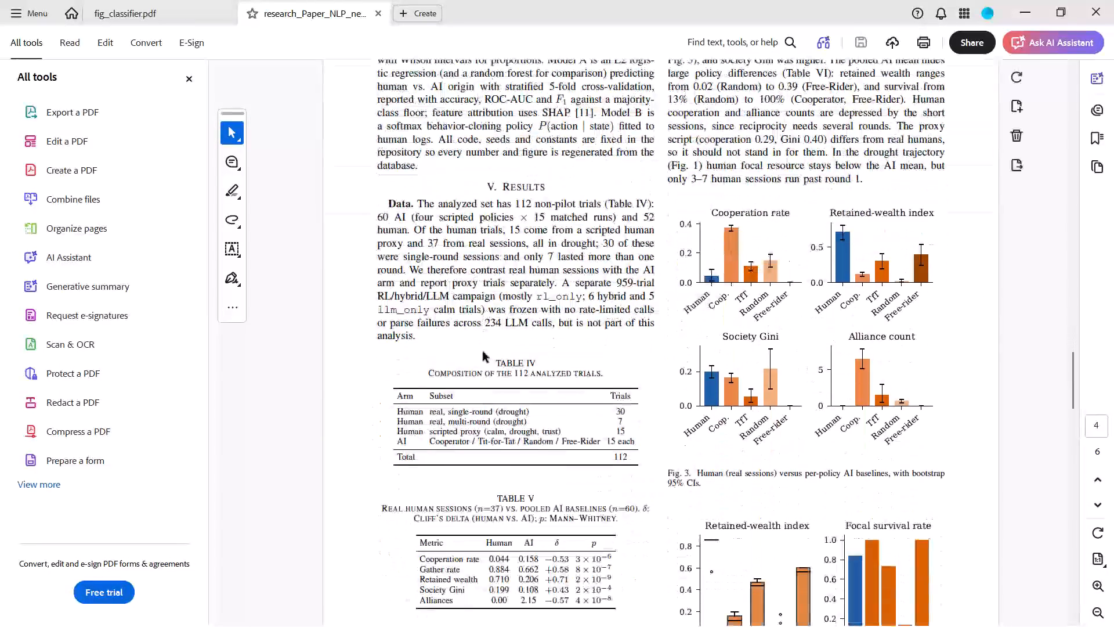
scroll(483, 352, "down", 1)
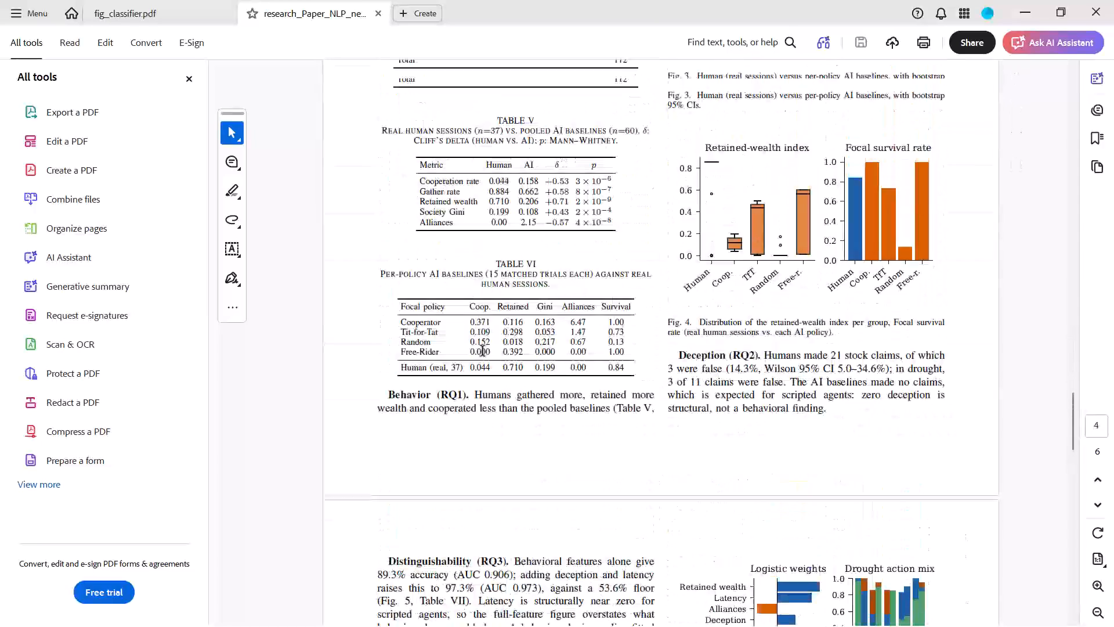
scroll(483, 352, "down", 2)
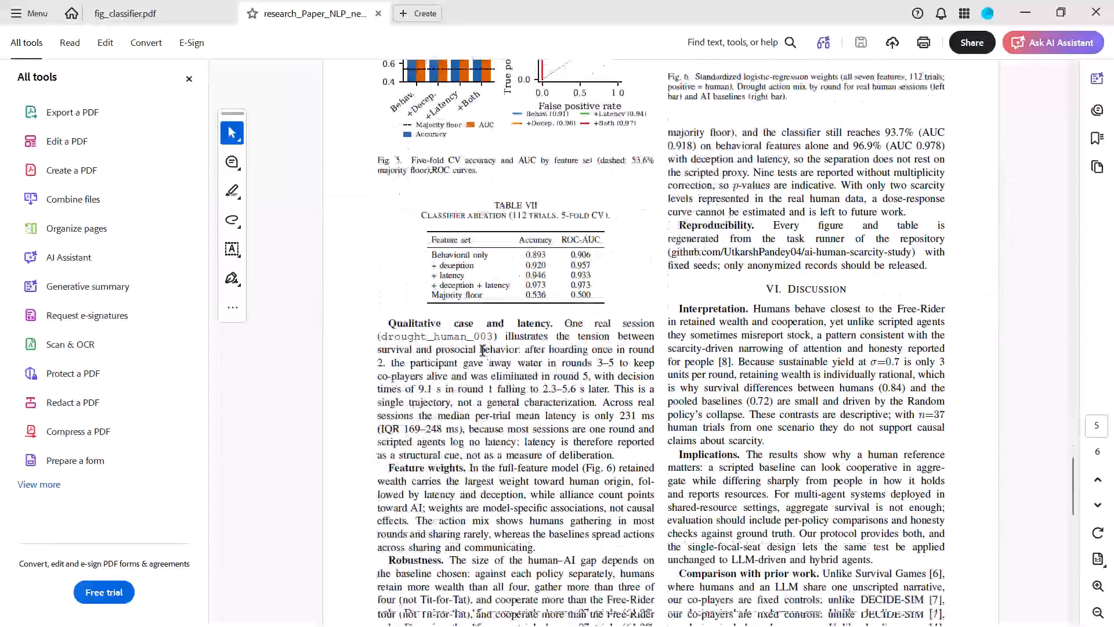
scroll(483, 352, "down", 2)
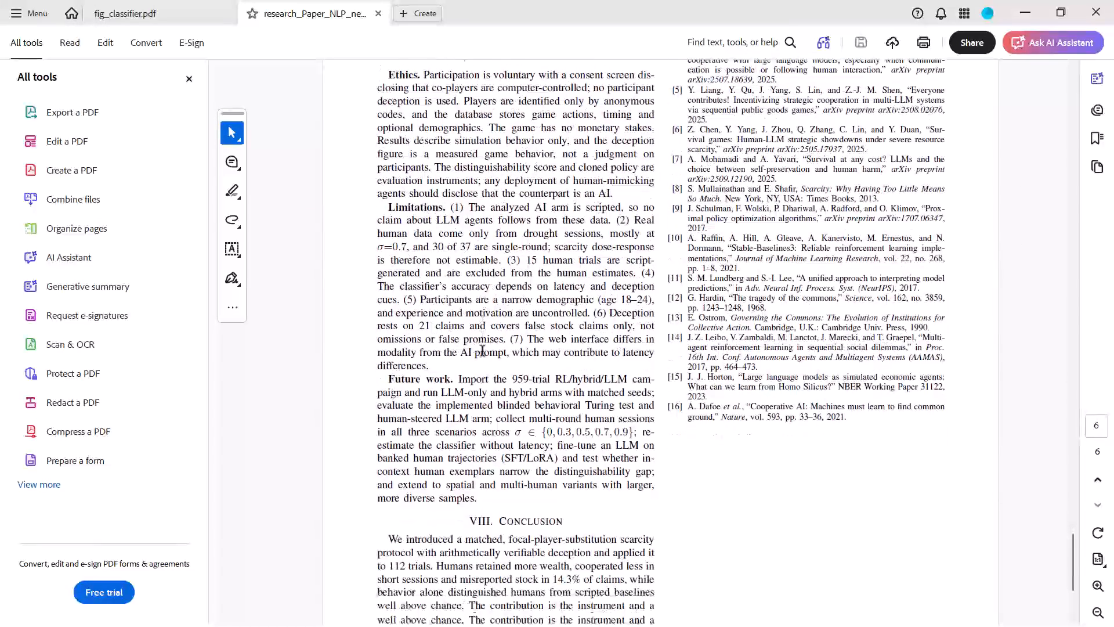
scroll(483, 352, "down", 1)
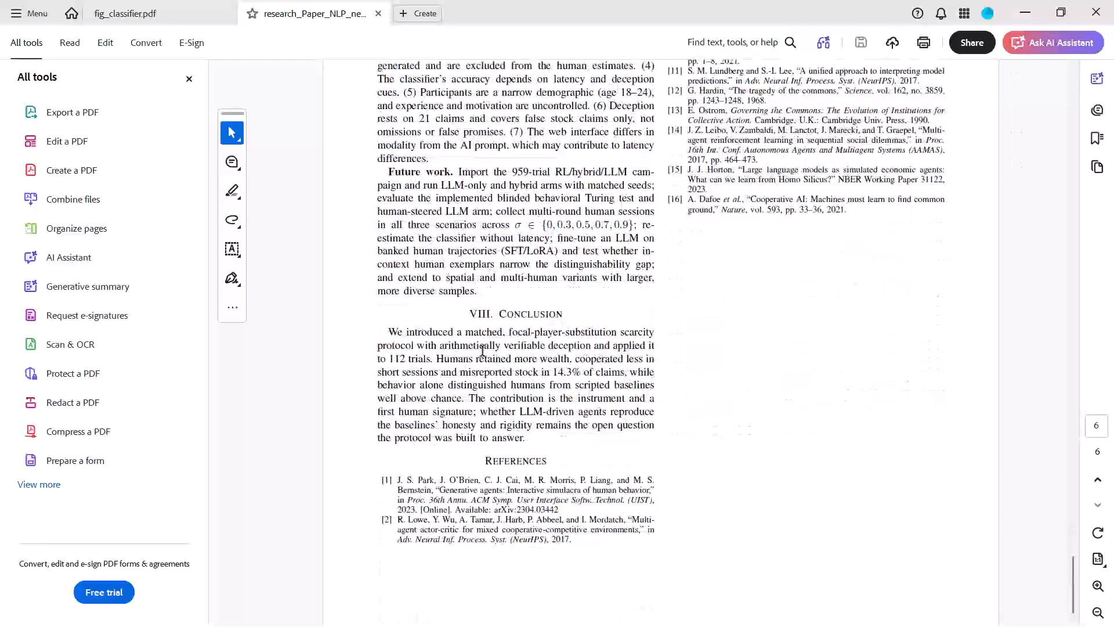
Look back through the paper from the conclusion and references to the title page, checking text, tables and figures, and return to Overleaf.
scroll(483, 352, "up", 1)
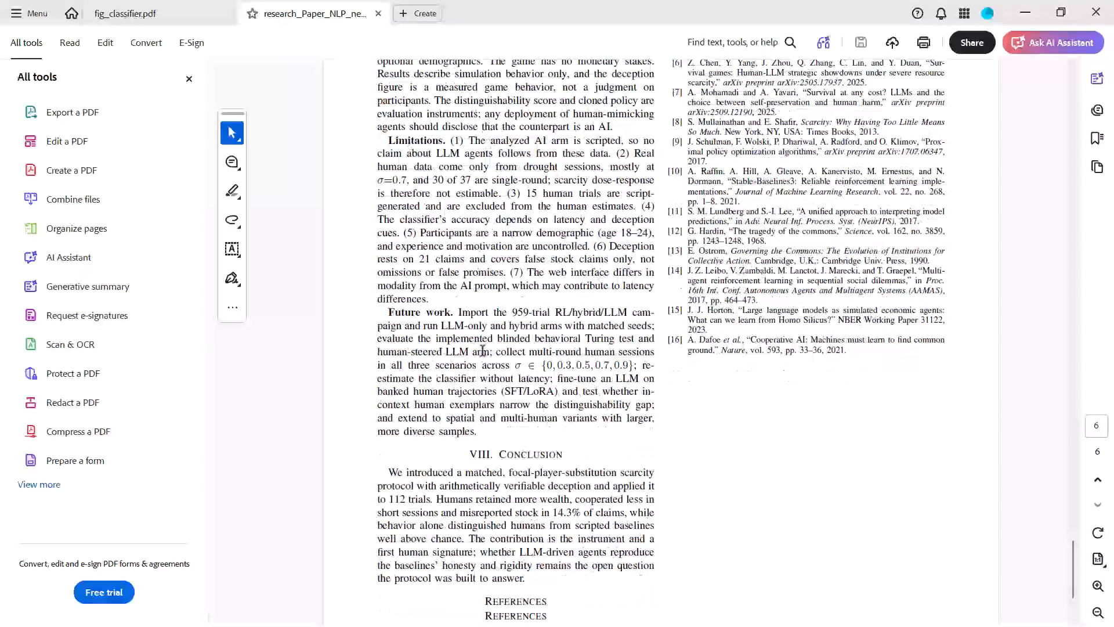
scroll(483, 352, "up", 2)
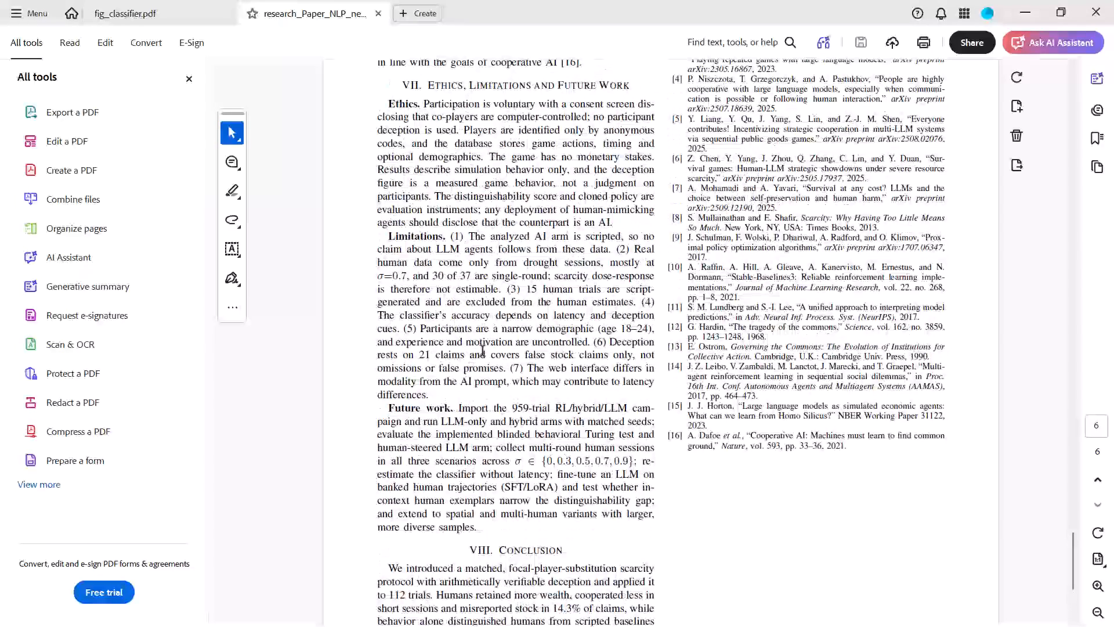
scroll(483, 352, "up", 2)
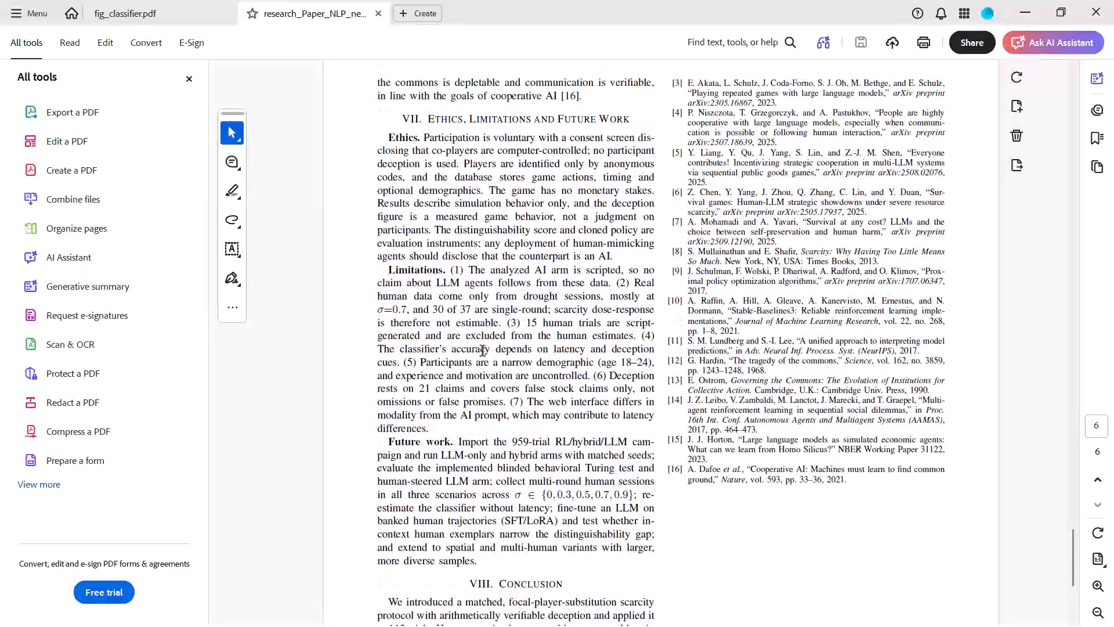
scroll(483, 352, "up", 1)
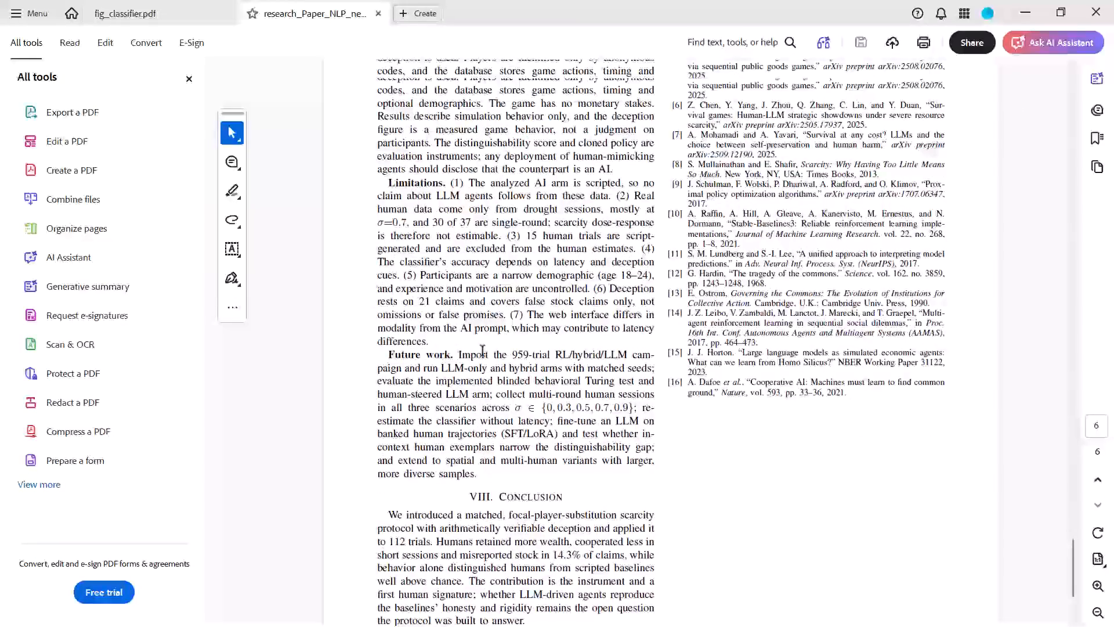
scroll(483, 352, "up", 1)
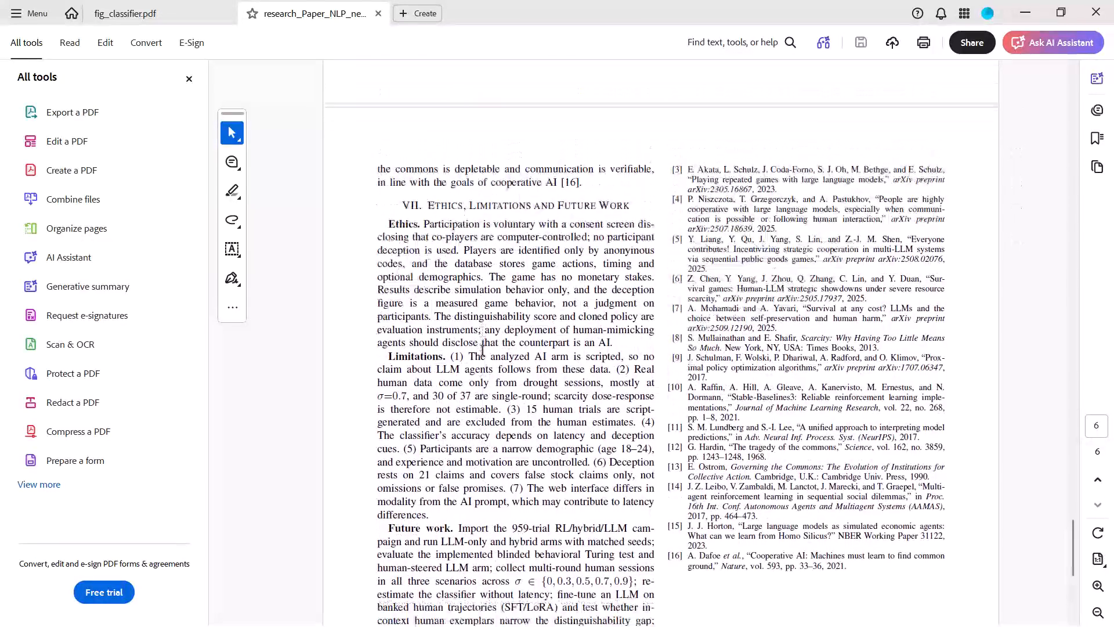
scroll(483, 352, "up", 2)
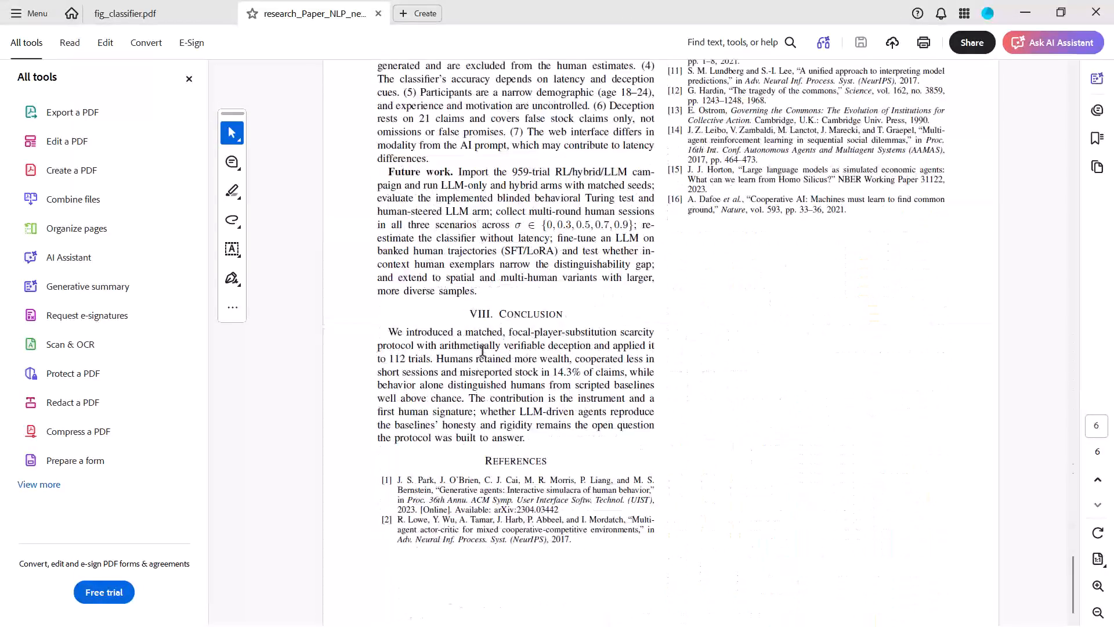
scroll(483, 352, "up", 2)
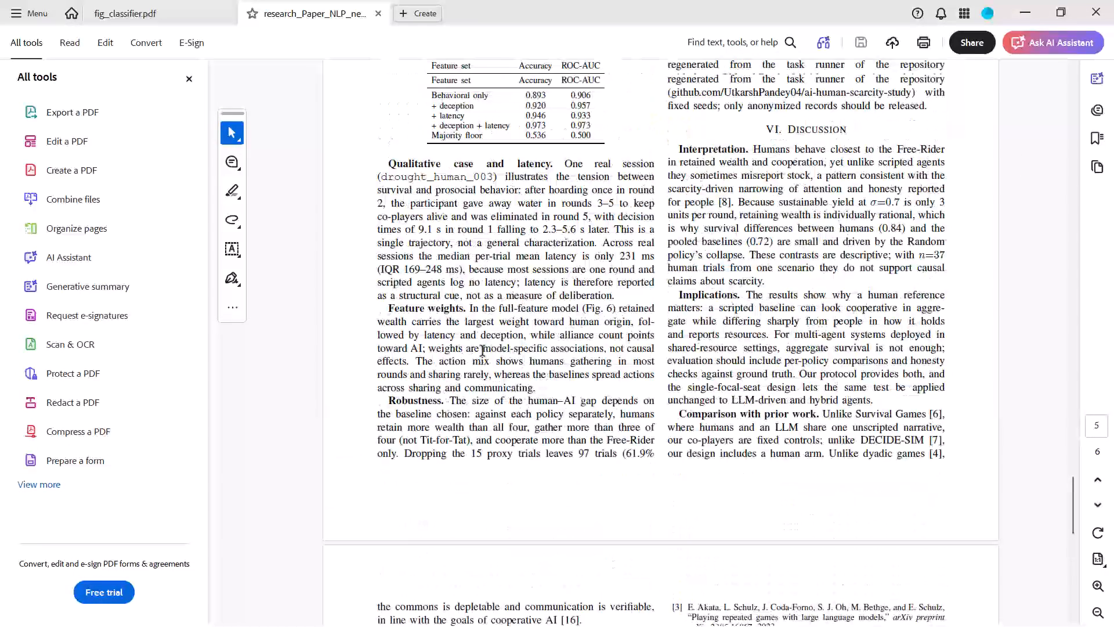
scroll(483, 352, "up", 3)
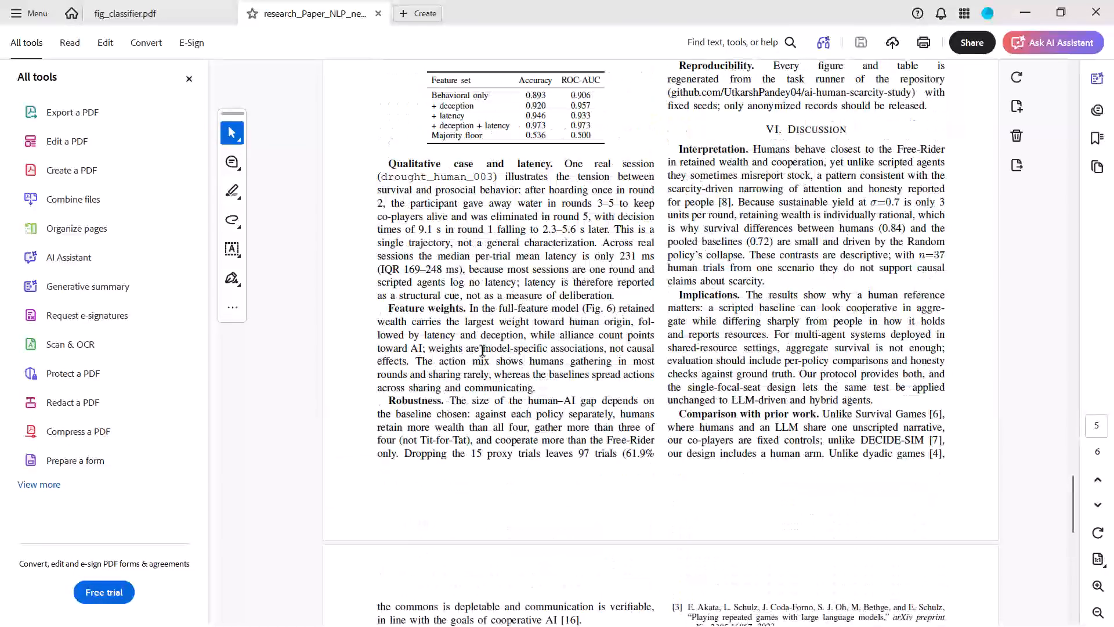
scroll(483, 352, "up", 3)
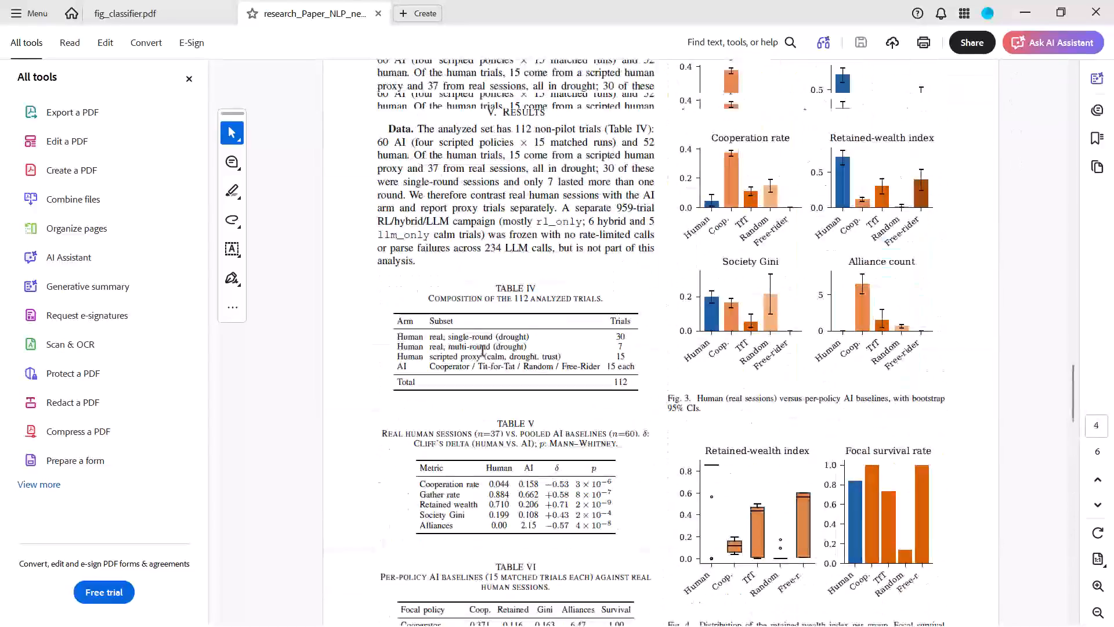
scroll(483, 352, "up", 3)
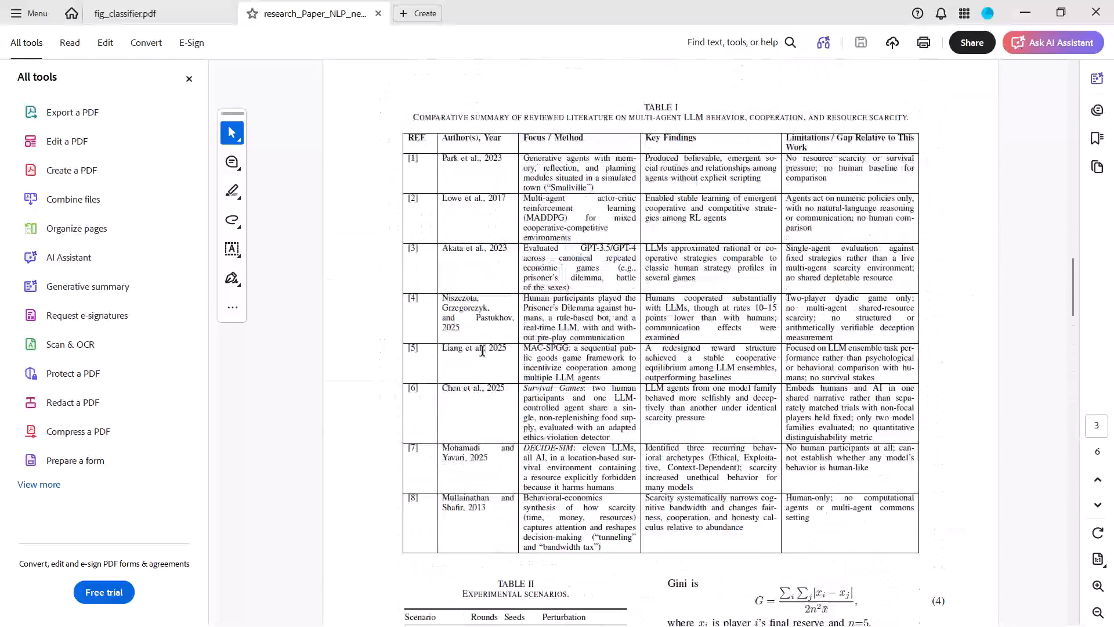
scroll(483, 352, "up", 1)
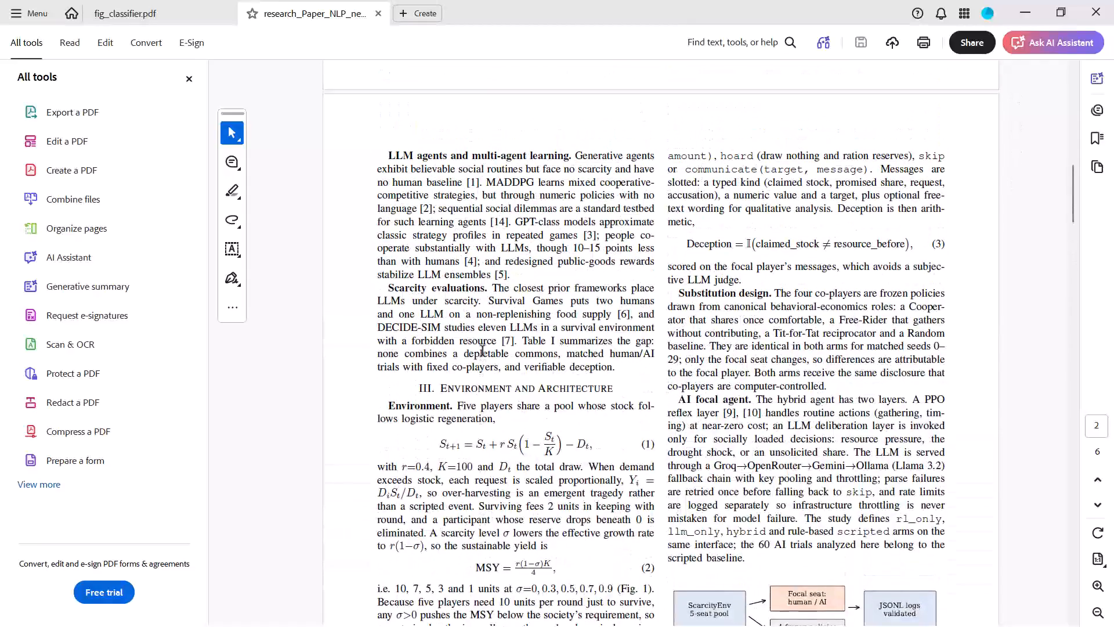
scroll(483, 352, "up", 1)
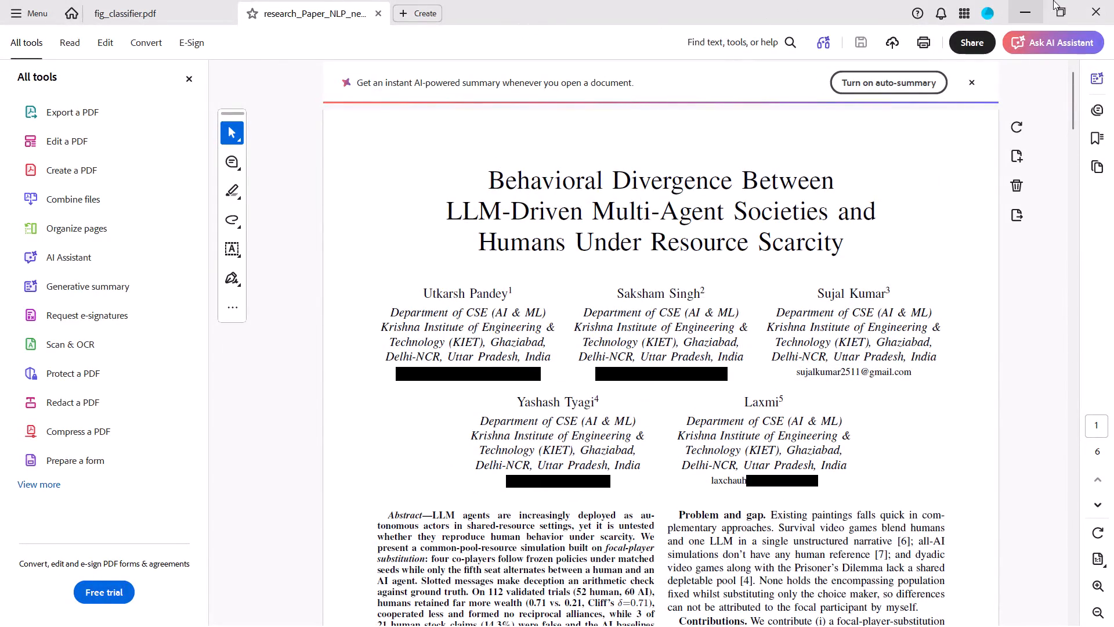
left_click(1019, 10)
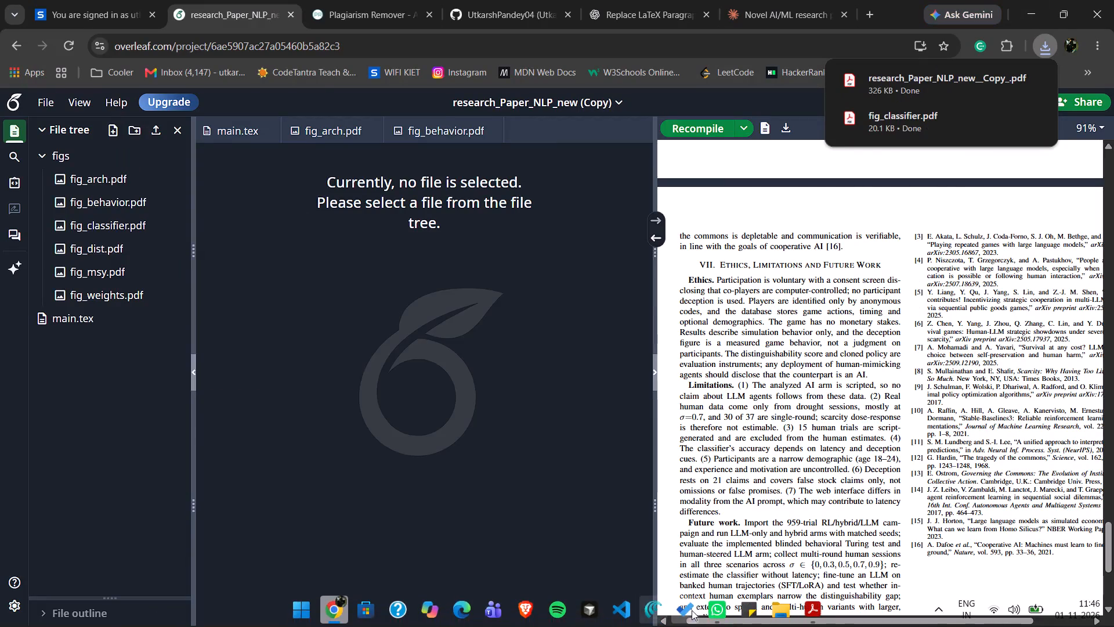
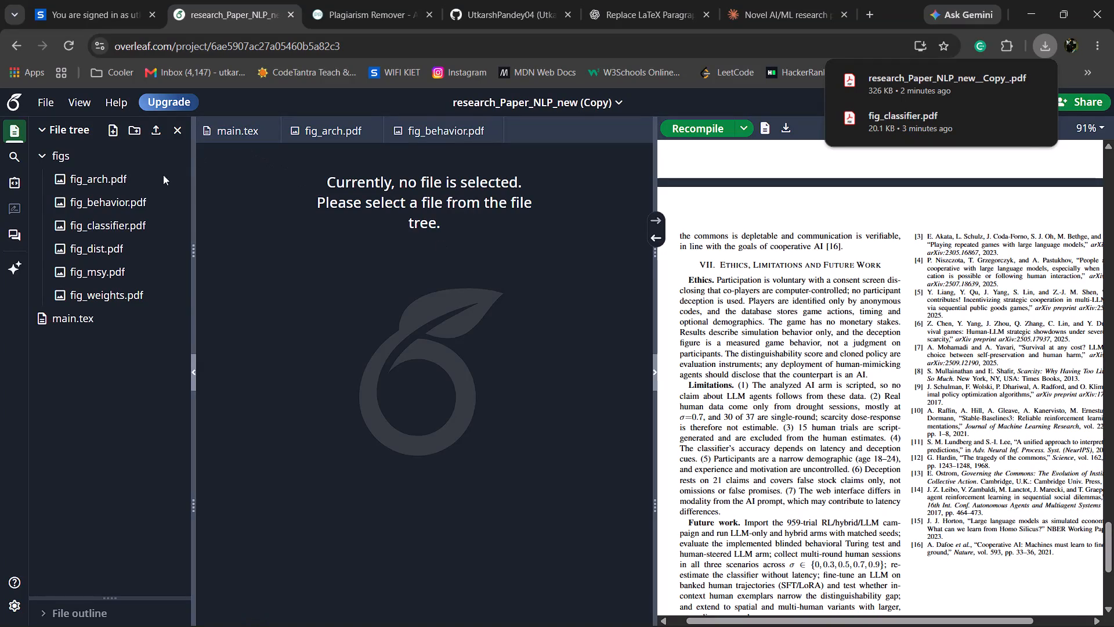
Preview the classifier, dist and msy figures in the figs folder and download fig_msy.pdf.
left_click(110, 230)
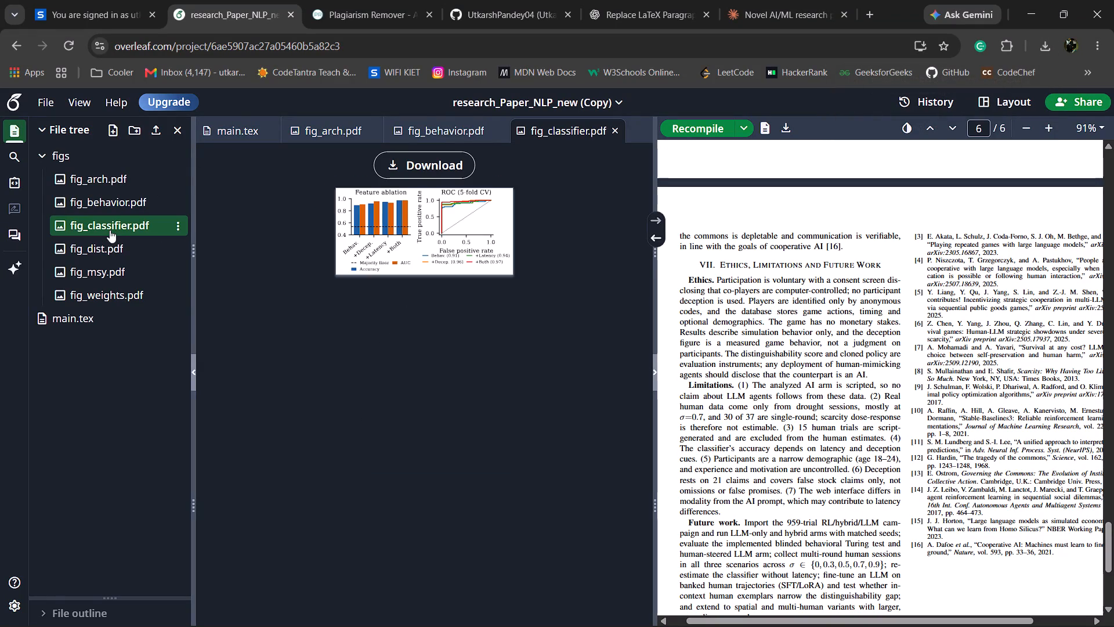
left_click(109, 251)
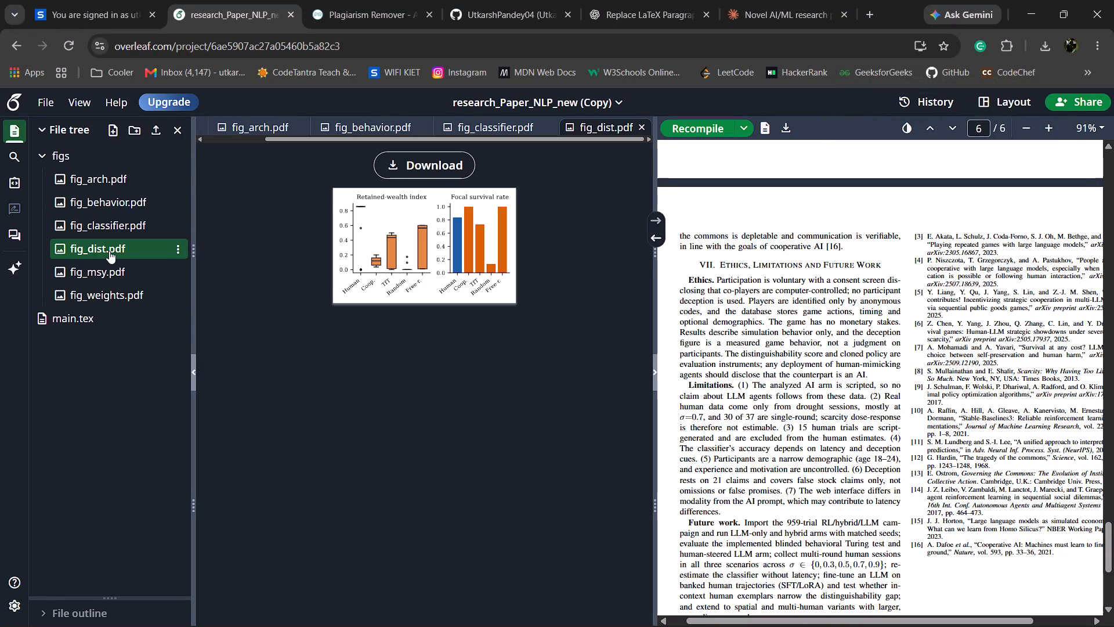
left_click(103, 265)
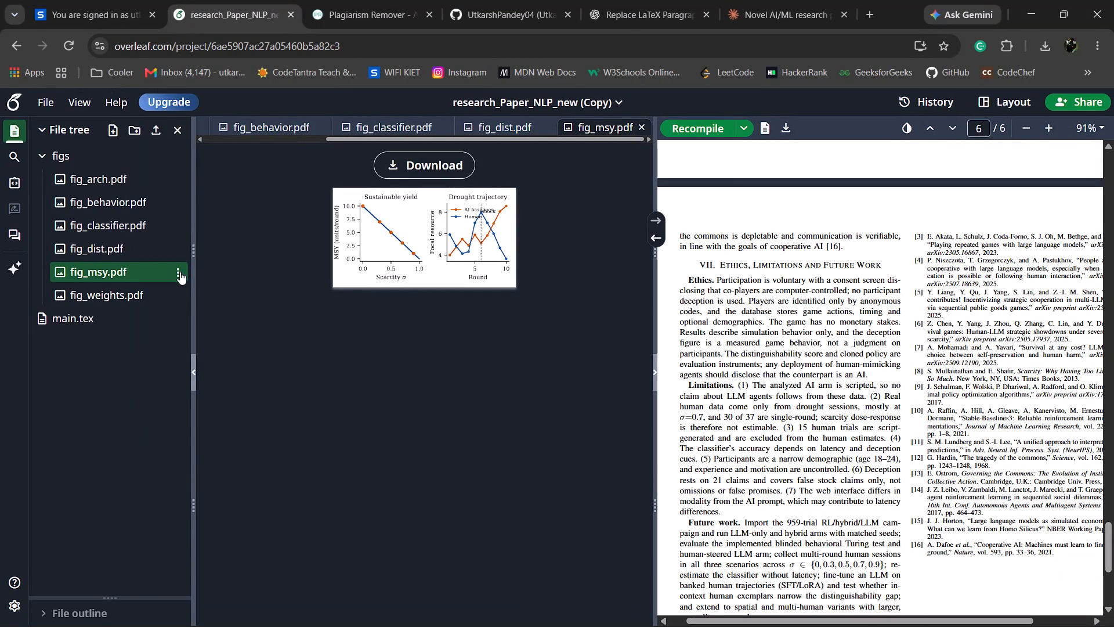
left_click(180, 272)
left_click(223, 323)
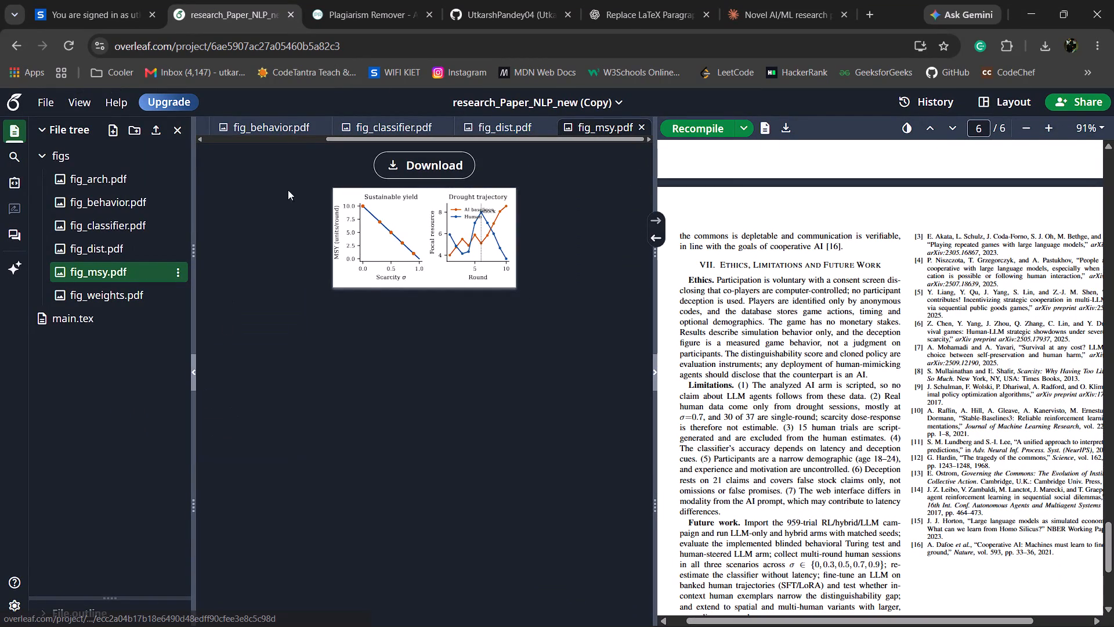
left_click(747, 0)
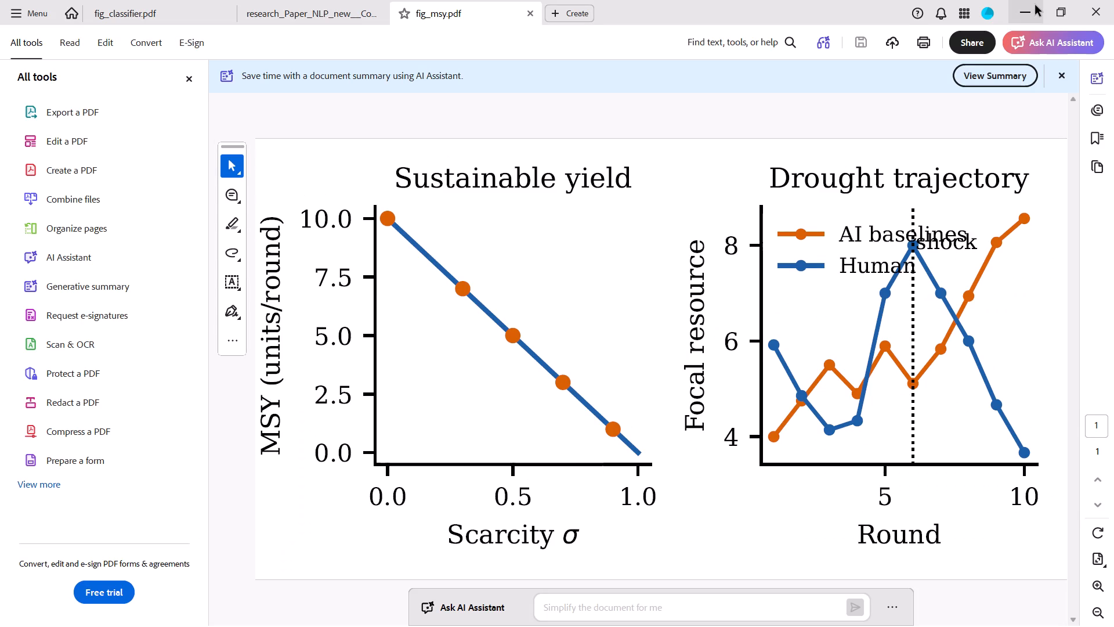
left_click(1035, 5)
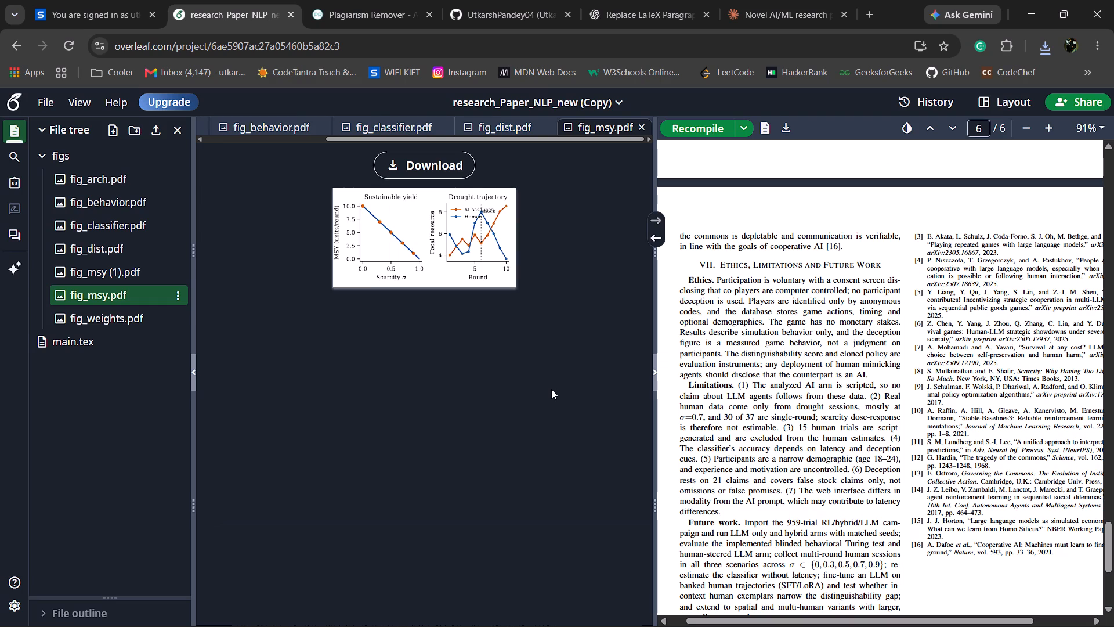
Permanently delete the old fig_msy.pdf from the figs folder.
left_click(179, 296)
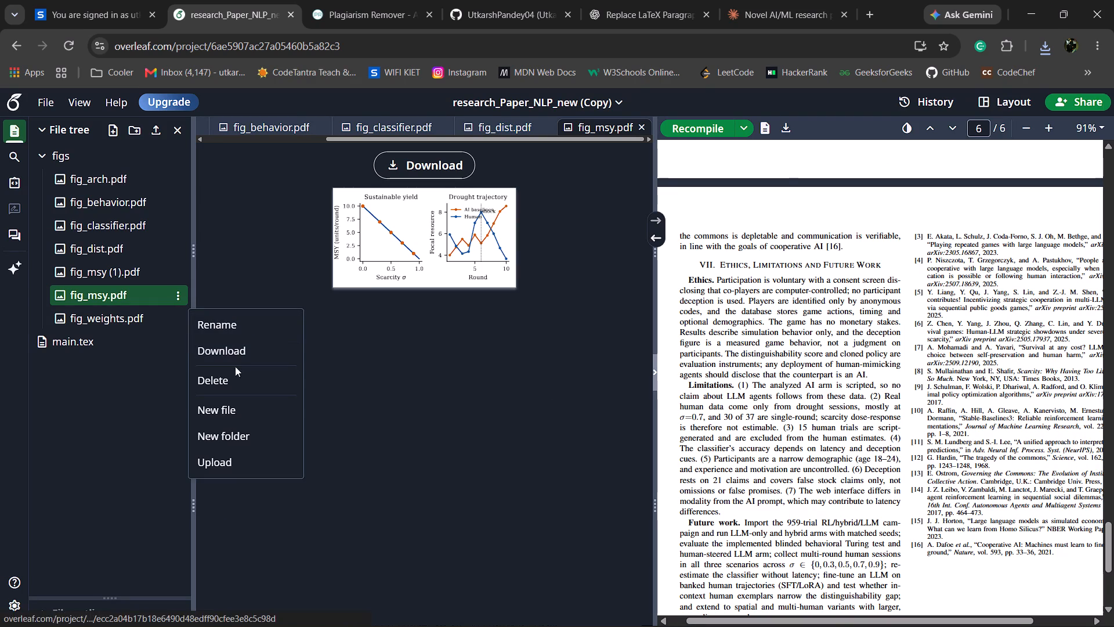
left_click(234, 377)
left_click(736, 262)
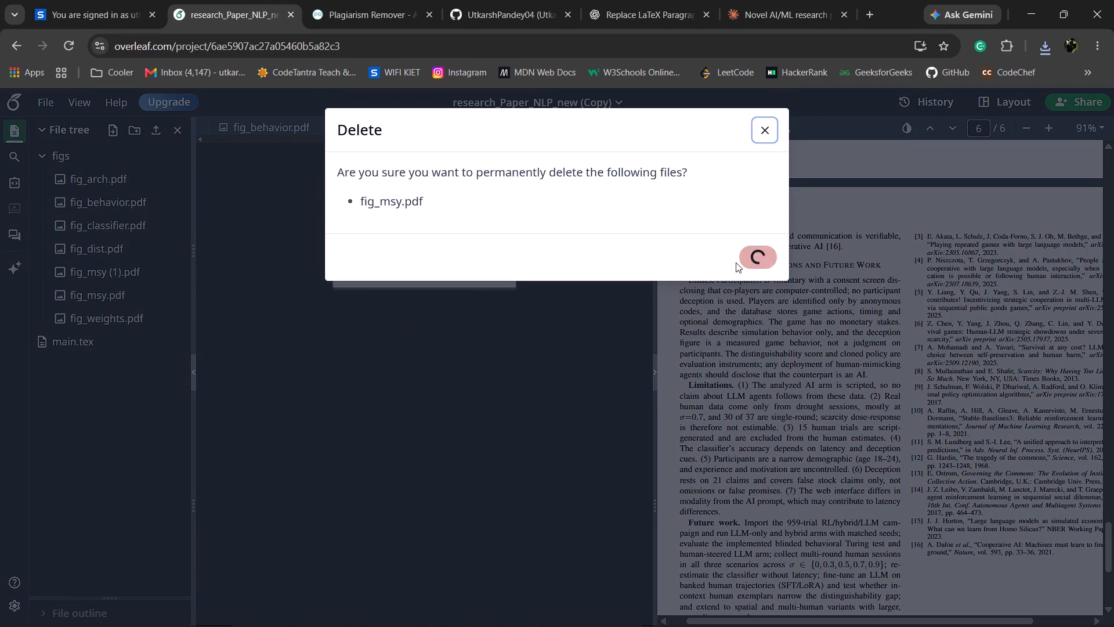
Rename the uploaded fig_msy (1).pdf in the figs folder to fig_msy.pdf.
left_click(157, 273)
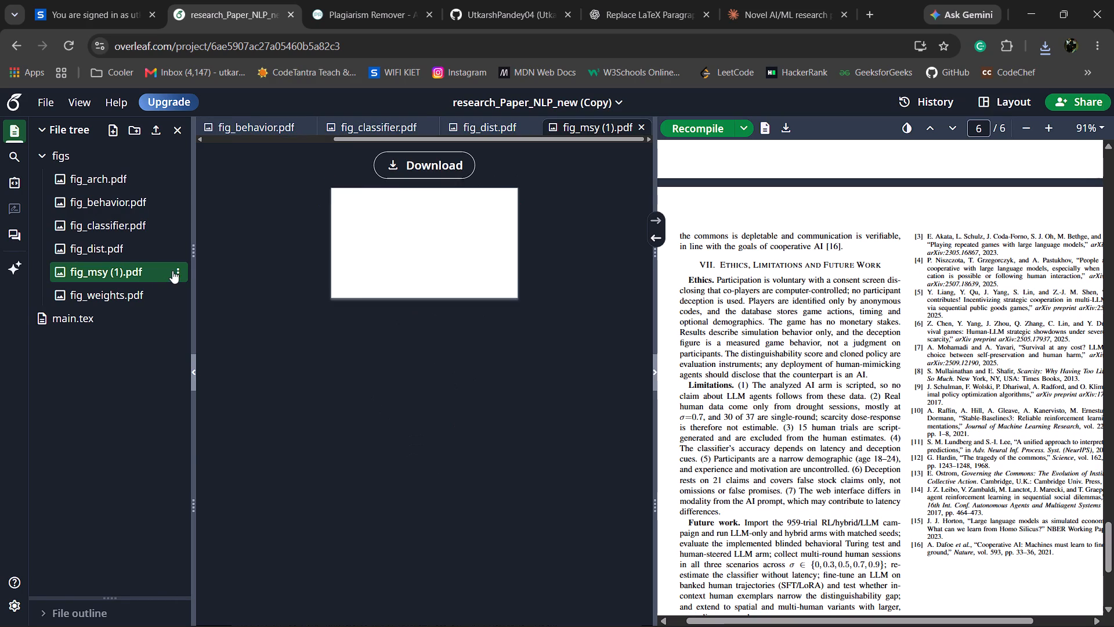
left_click(172, 271)
left_click(222, 305)
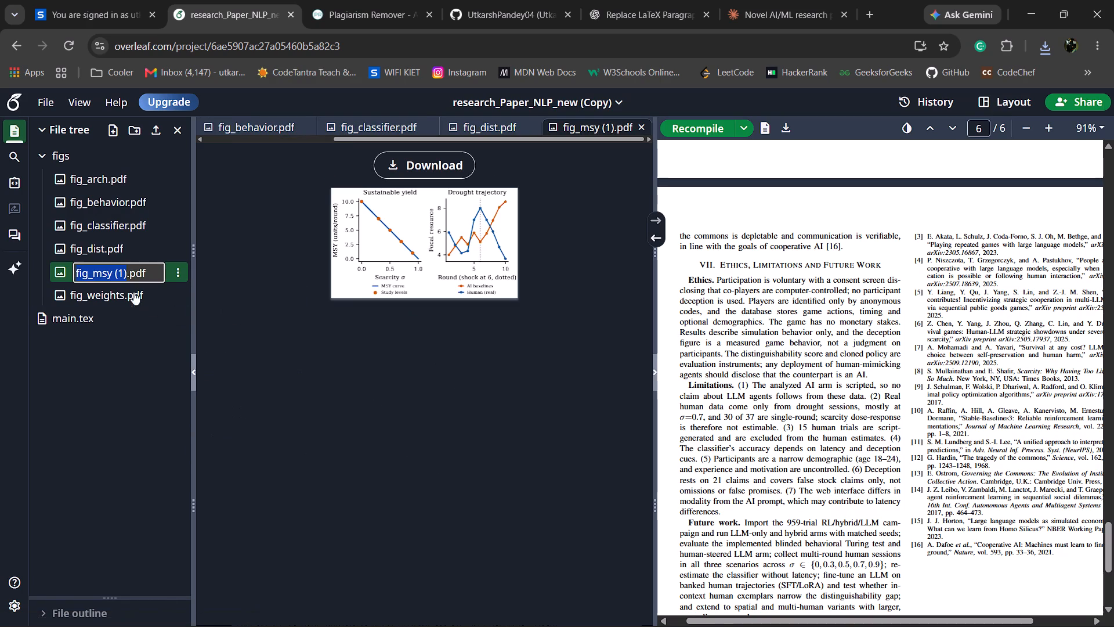
left_click(126, 269)
key("BackSpace")
key("BackSpace")
key("BackSpace")
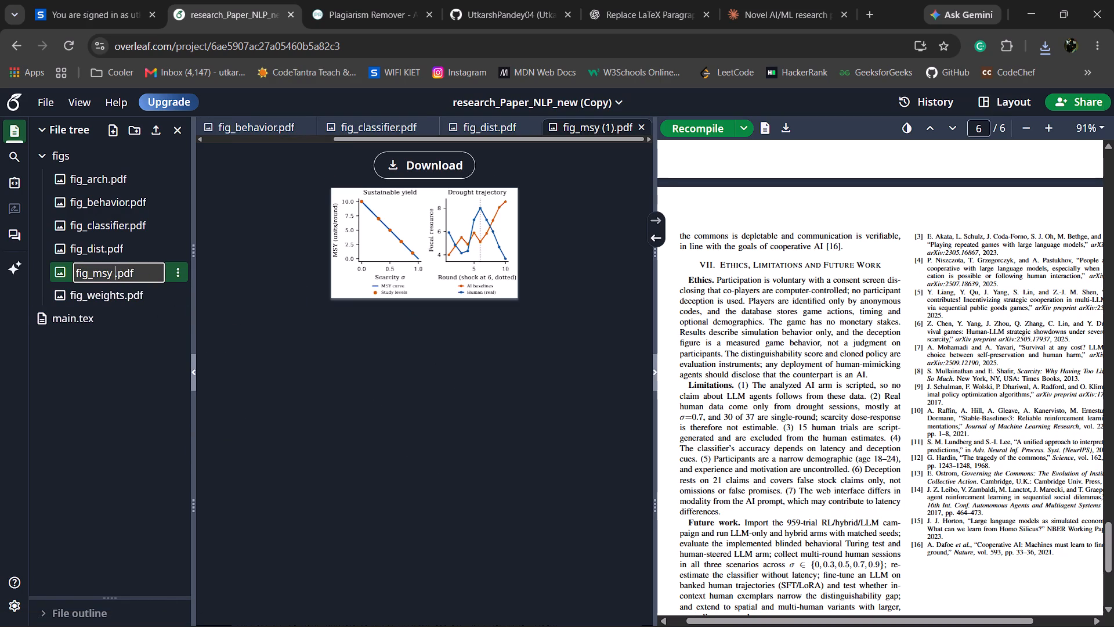
key("BackSpace")
key("Return")
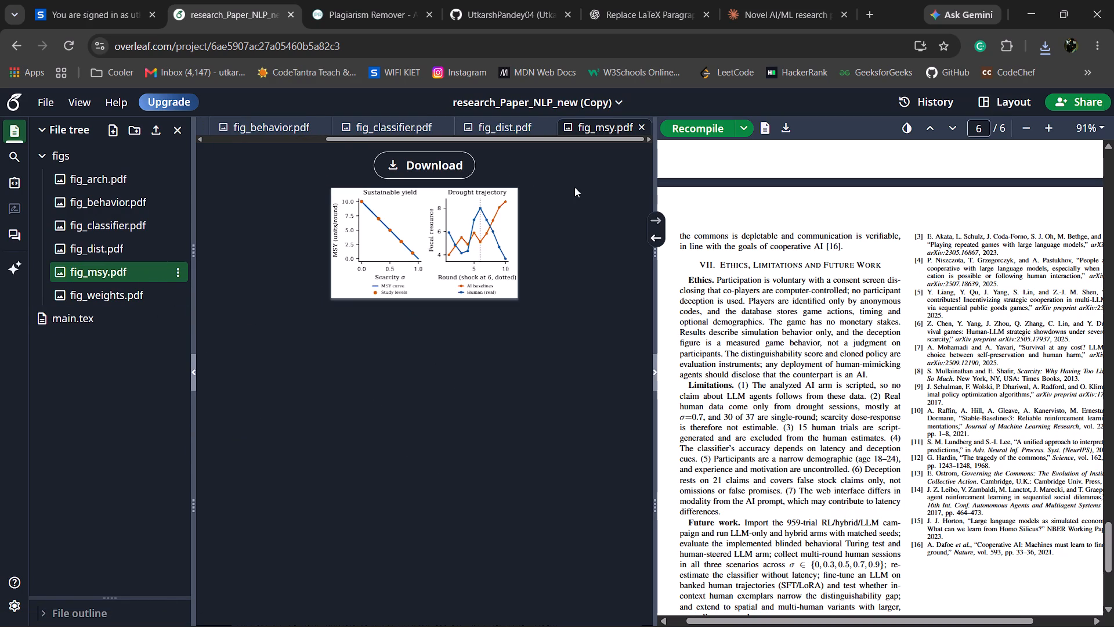
Recompile the paper with the replaced fig_msy figure.
left_click(674, 124)
Look through the recompiled PDF pages and check the figures, including the sustainable yield and drought trajectory plots, for overlapping text.
scroll(740, 365, "down", 3)
scroll(740, 365, "up", 7)
scroll(740, 365, "down", 1)
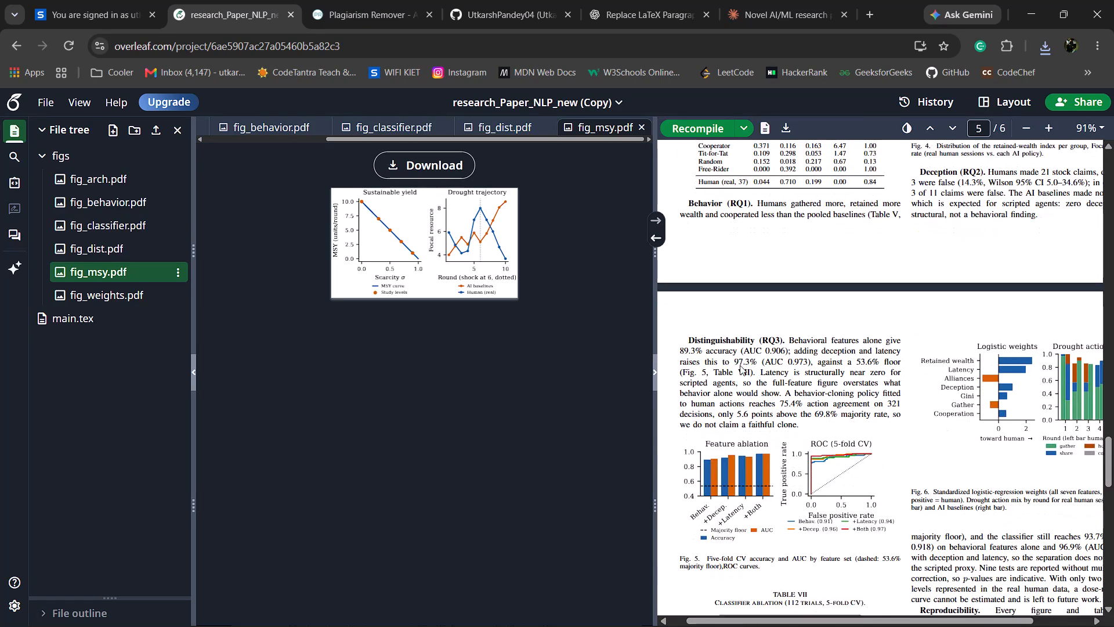
scroll(740, 365, "down", 6)
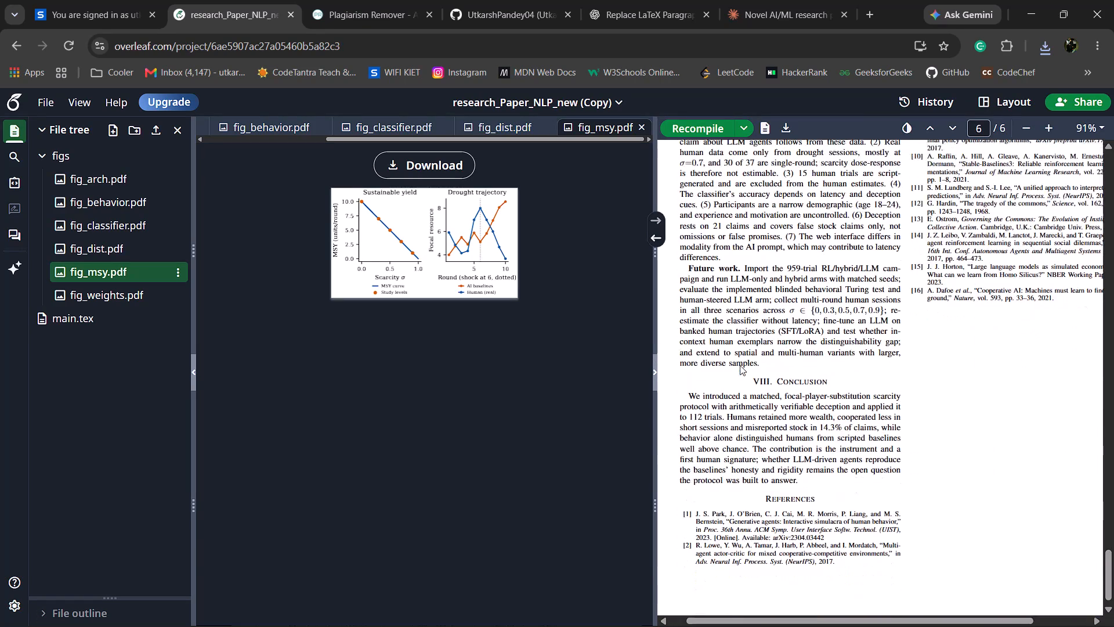
scroll(740, 365, "down", 3)
scroll(740, 365, "up", 6)
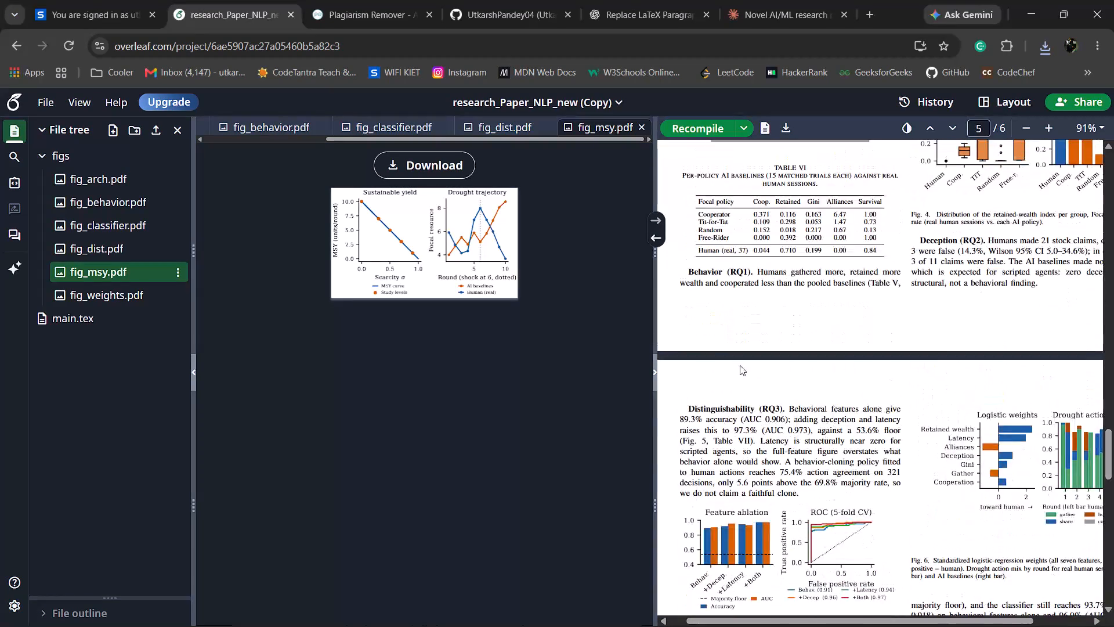
scroll(740, 365, "up", 7)
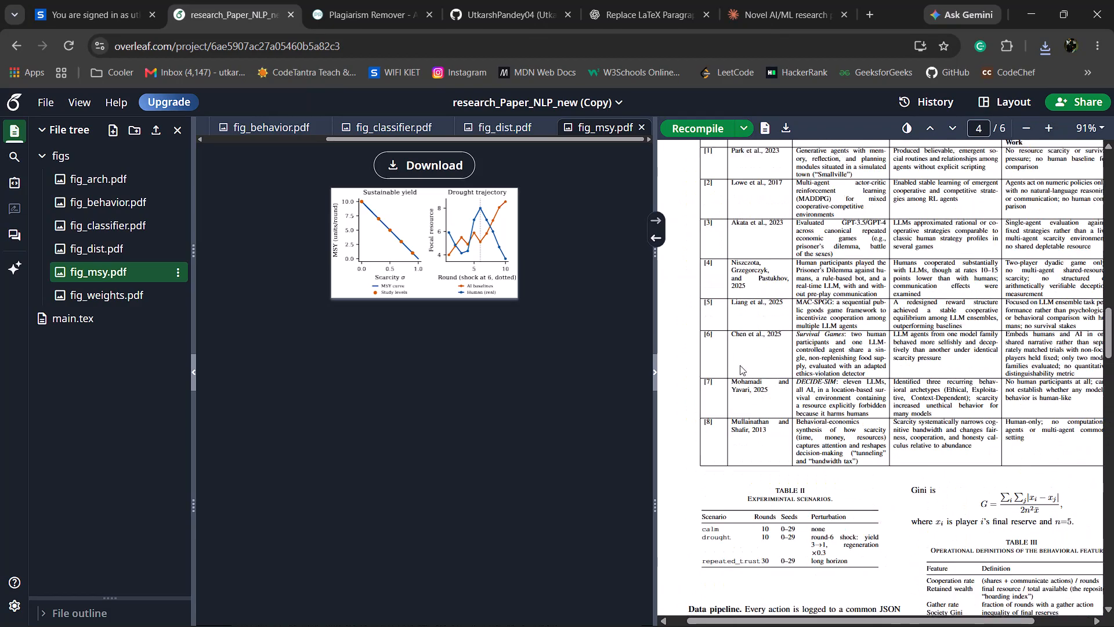
scroll(740, 365, "up", 5)
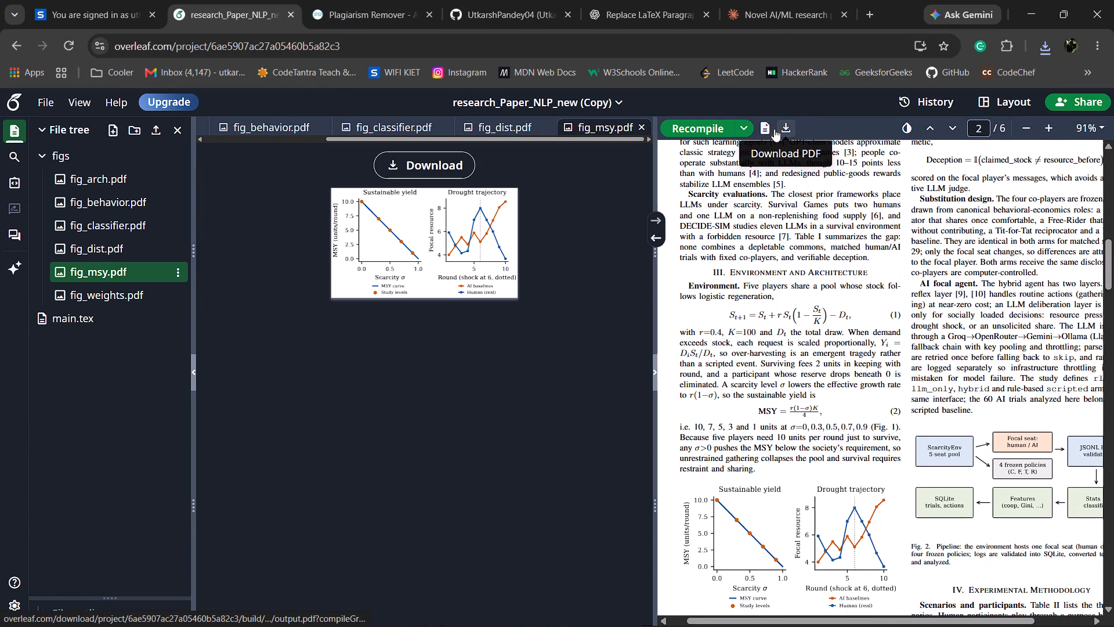
Rename the Overleaf project as NLP_Research.
left_click(616, 104)
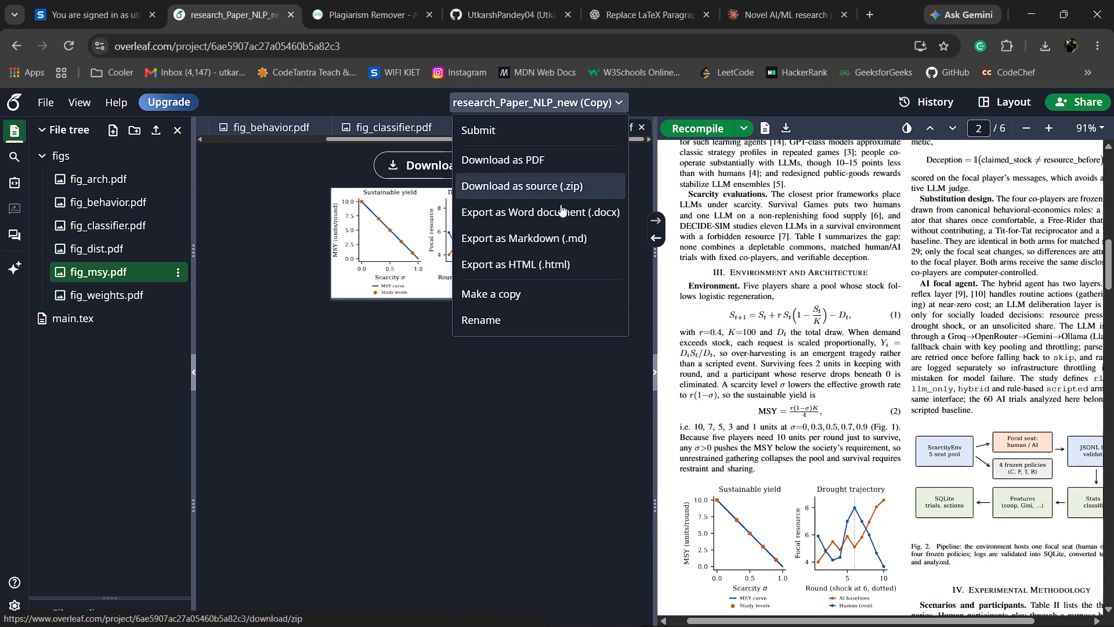
left_click(548, 318)
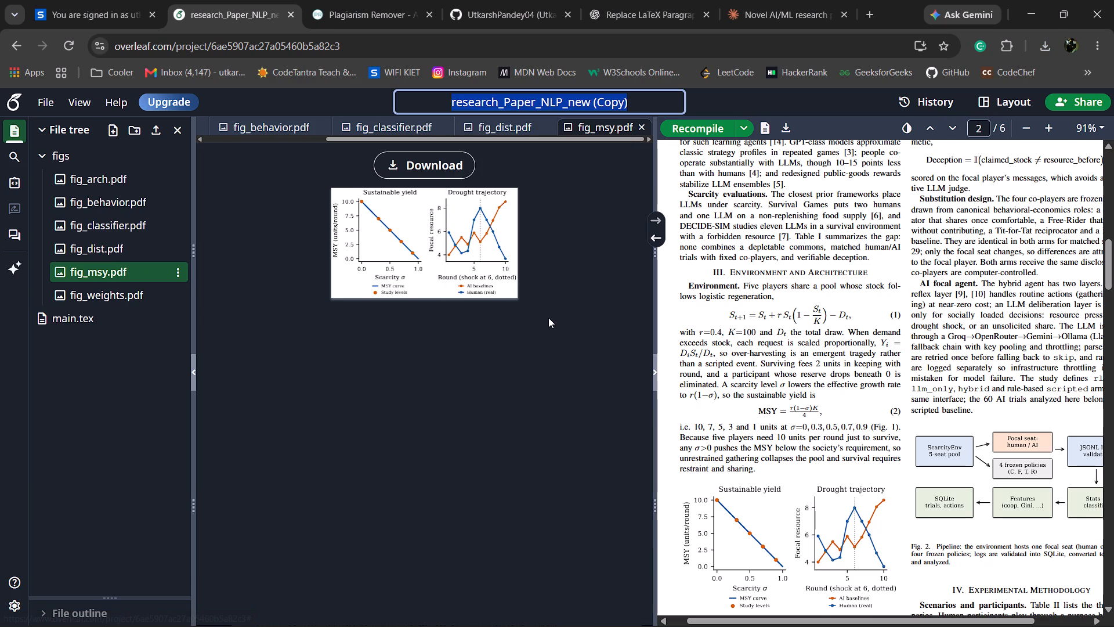
type("final")
type("_research")
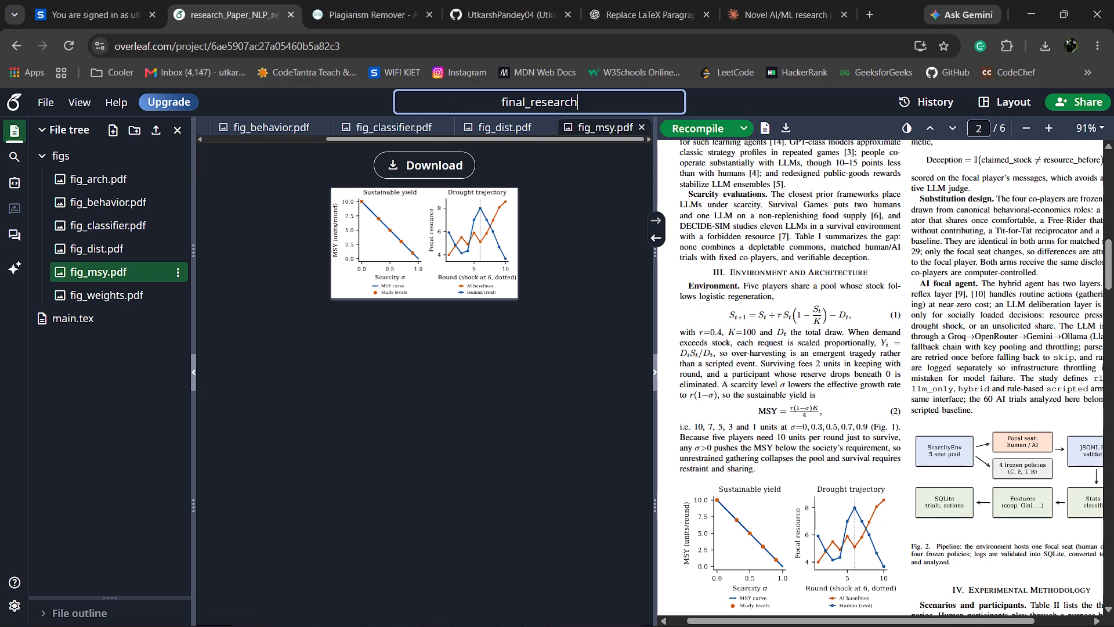
key("BackSpace")
key("BackSpace")
key("BackSpace")
key("BackSpace")
key("BackSpace")
key("BackSpace")
key("BackSpace")
key("BackSpace")
key("BackSpace")
key("BackSpace")
key("BackSpace")
key("BackSpace")
key("BackSpace")
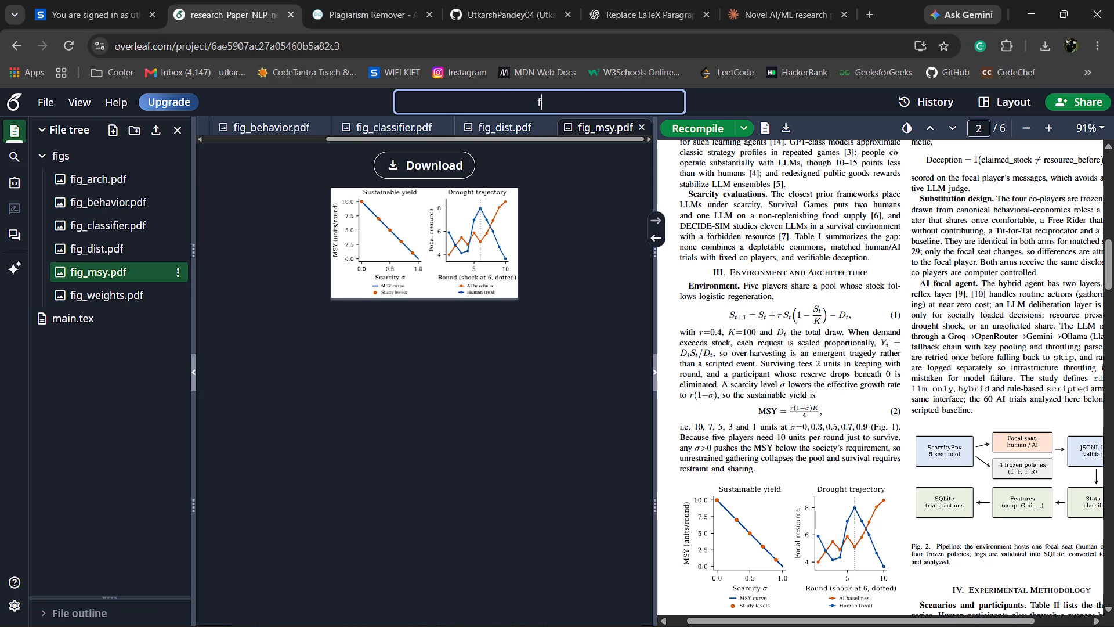
key("BackSpace")
type("NLP_")
type("Research")
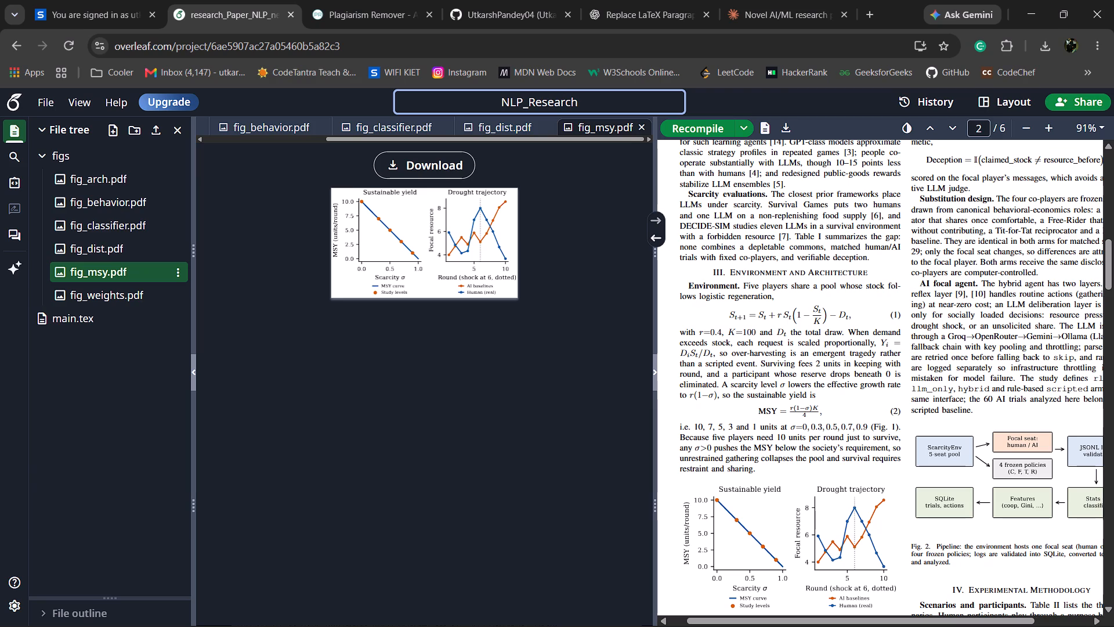
key("Return")
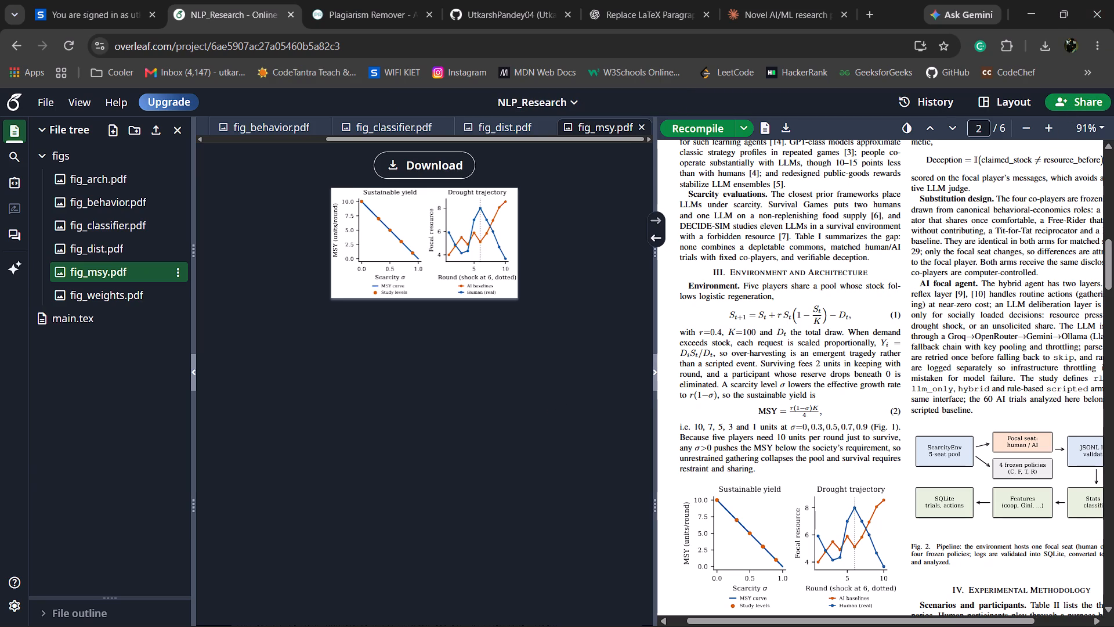
Download the compiled PDF of the paper.
left_click(787, 128)
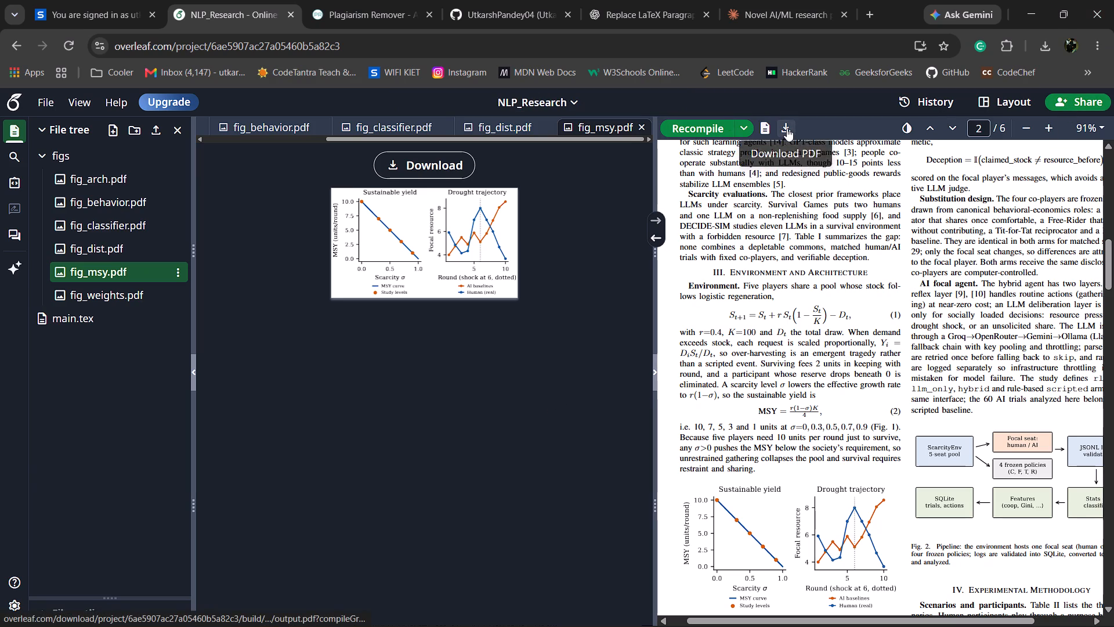
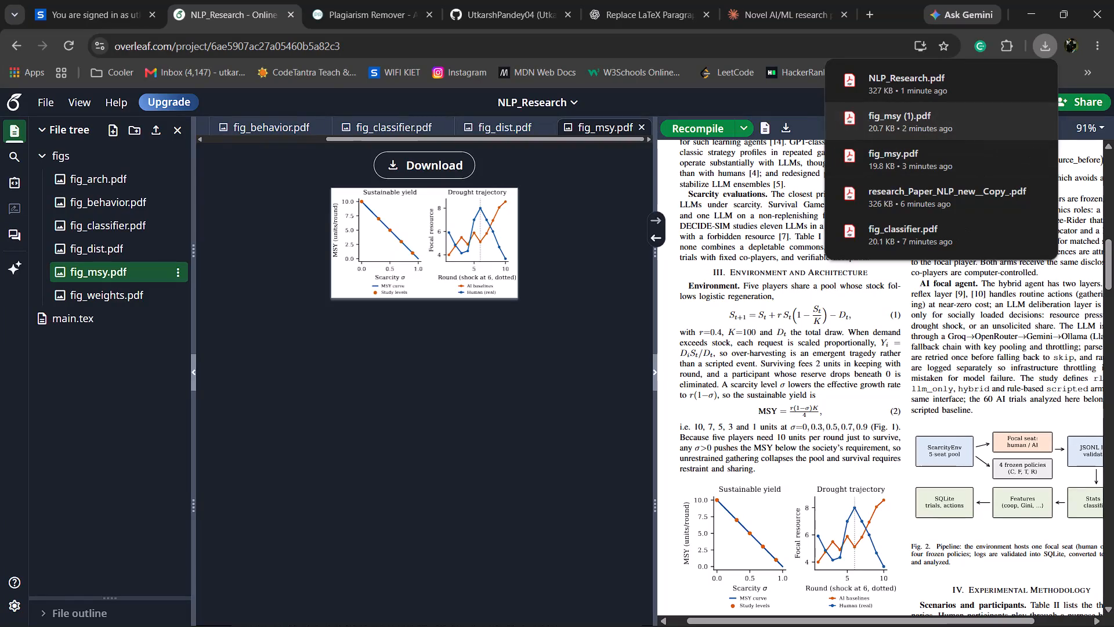
Look through the compiled PDF from the Environment and Architecture section to the Results pages, checking the figures and tables.
left_click(856, 359)
scroll(856, 359, "down", 1)
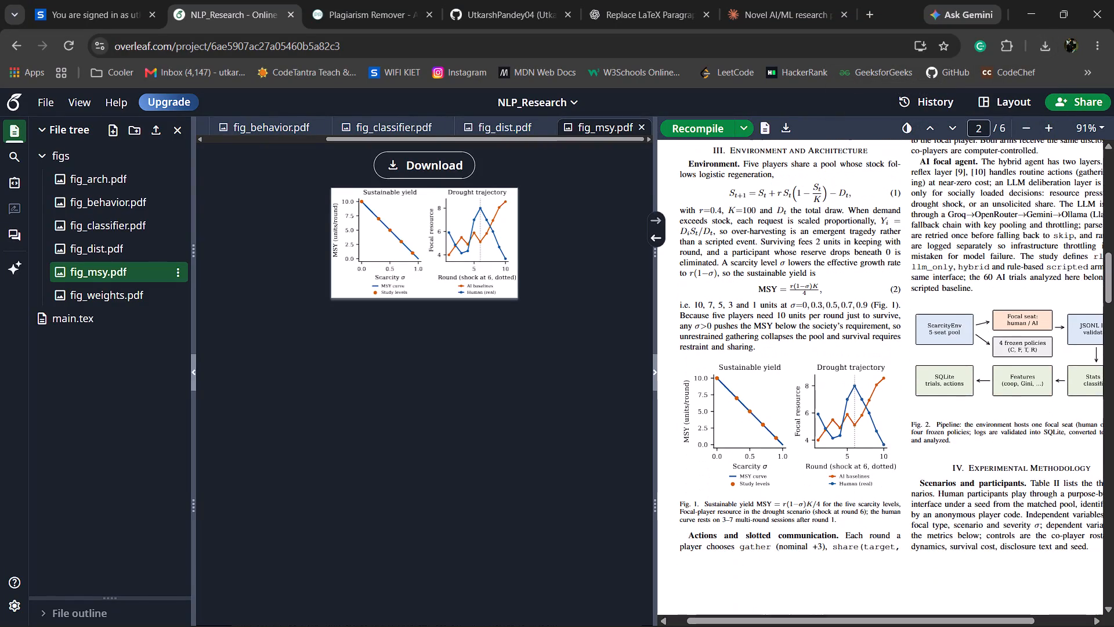
scroll(856, 359, "down", 2)
scroll(979, 361, "left", 1)
scroll(979, 361, "down", 2)
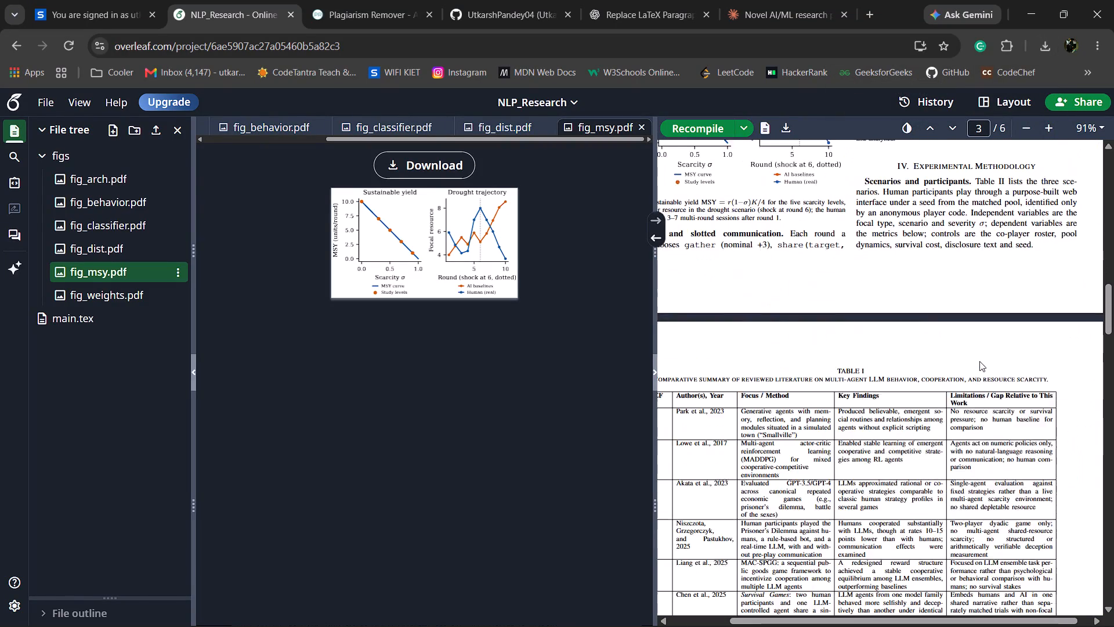
scroll(979, 361, "down", 3)
scroll(979, 361, "up", 3)
scroll(979, 361, "down", 4)
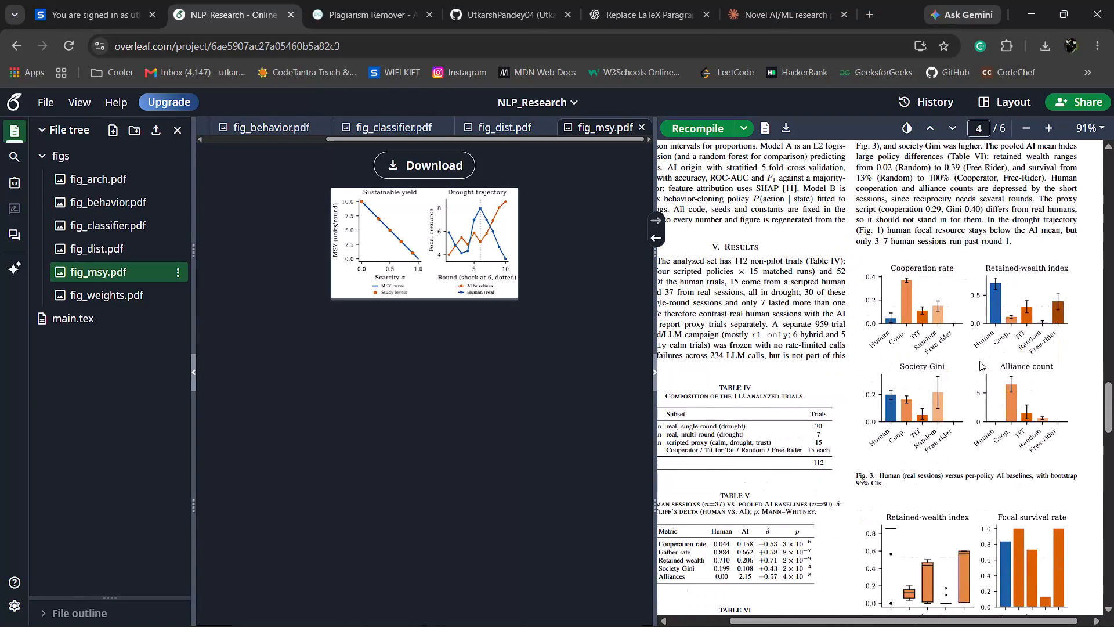
scroll(979, 361, "down", 4)
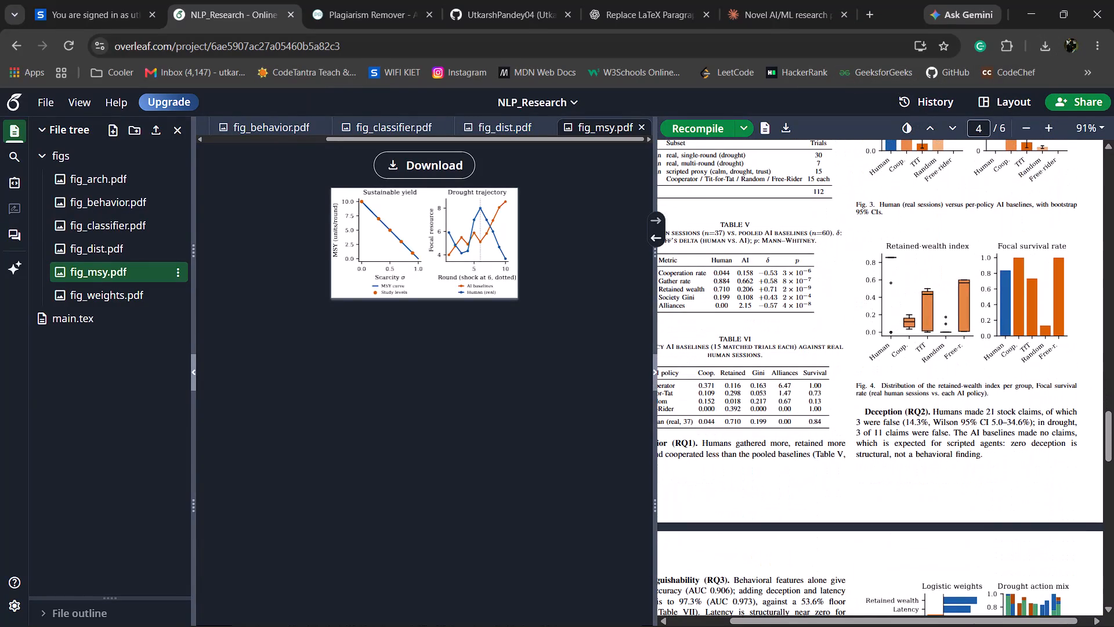
scroll(970, 398, "right", 2)
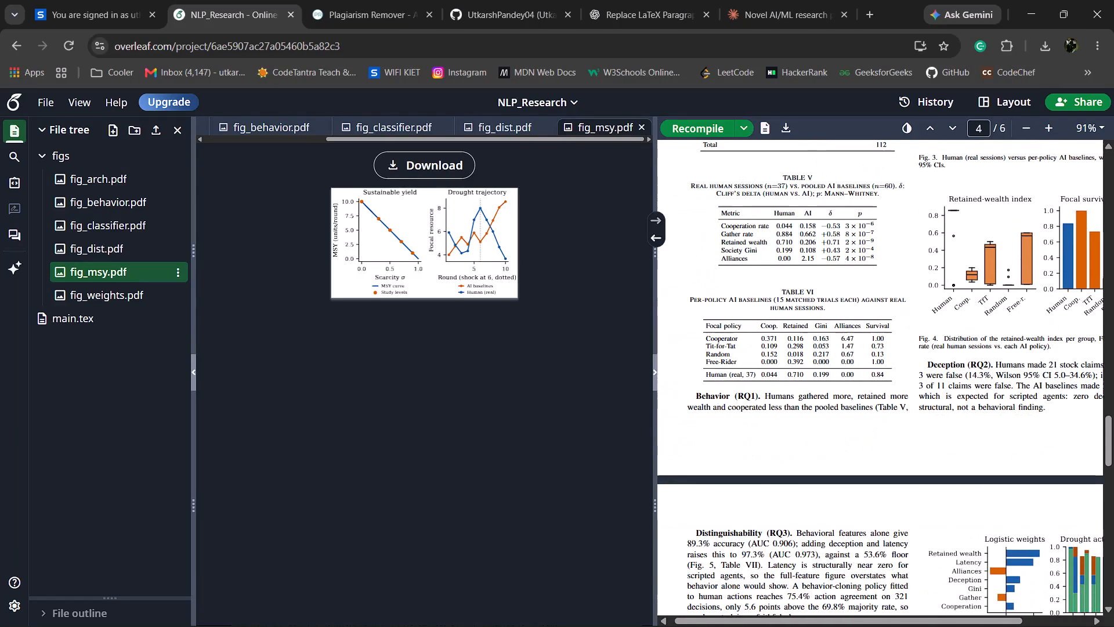
scroll(970, 398, "down", 4)
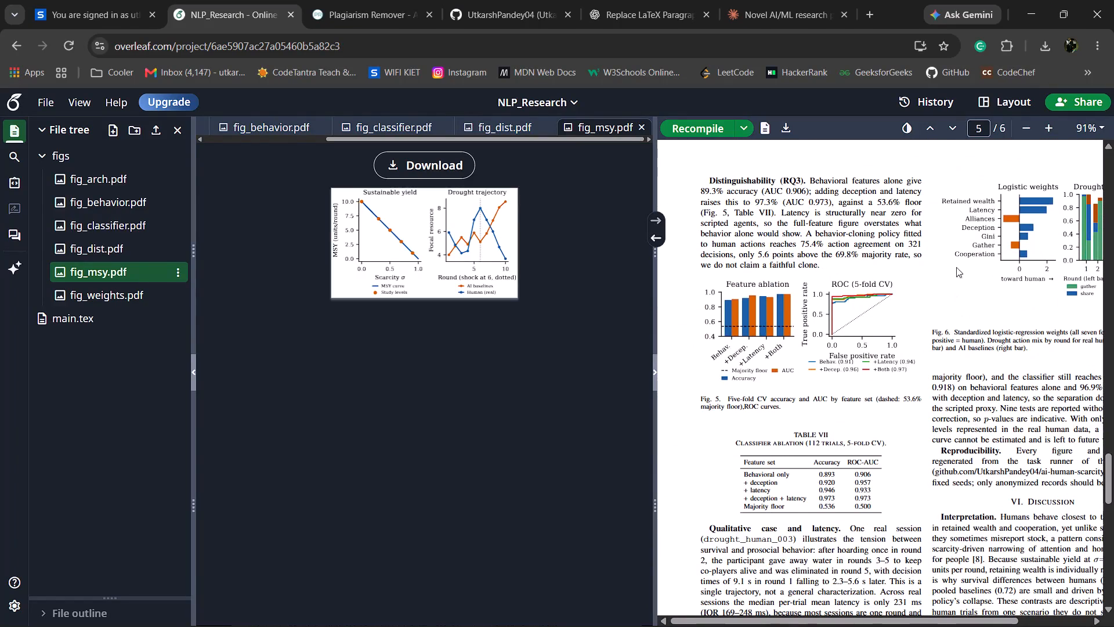
Change the project access of the invited collaborator who has Editor rights to Viewer.
left_click(1061, 96)
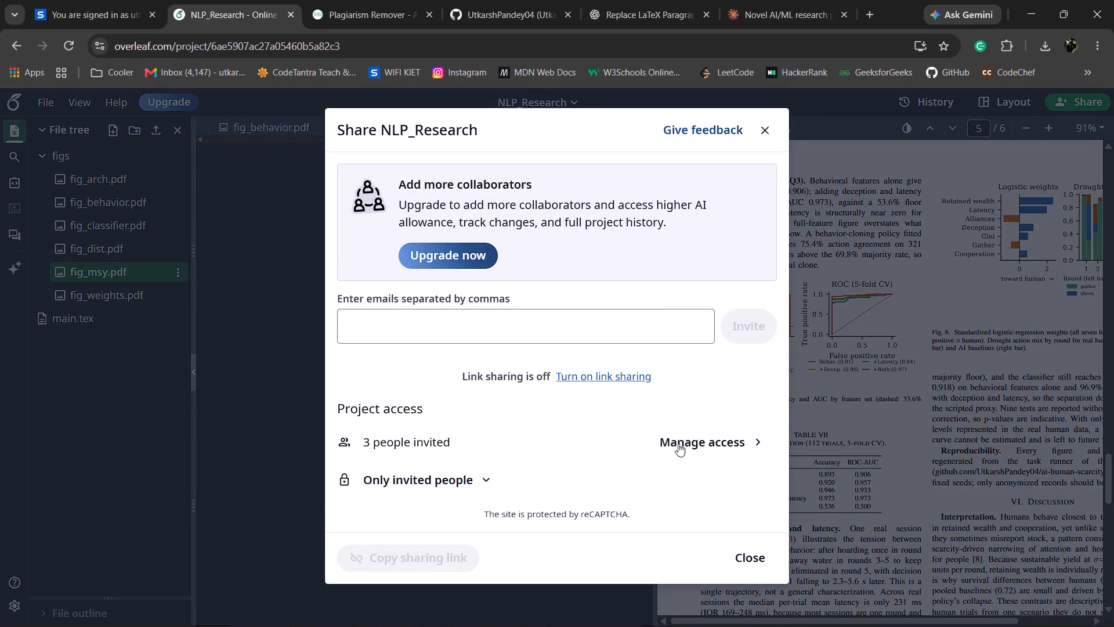
left_click(680, 448)
left_click(730, 448)
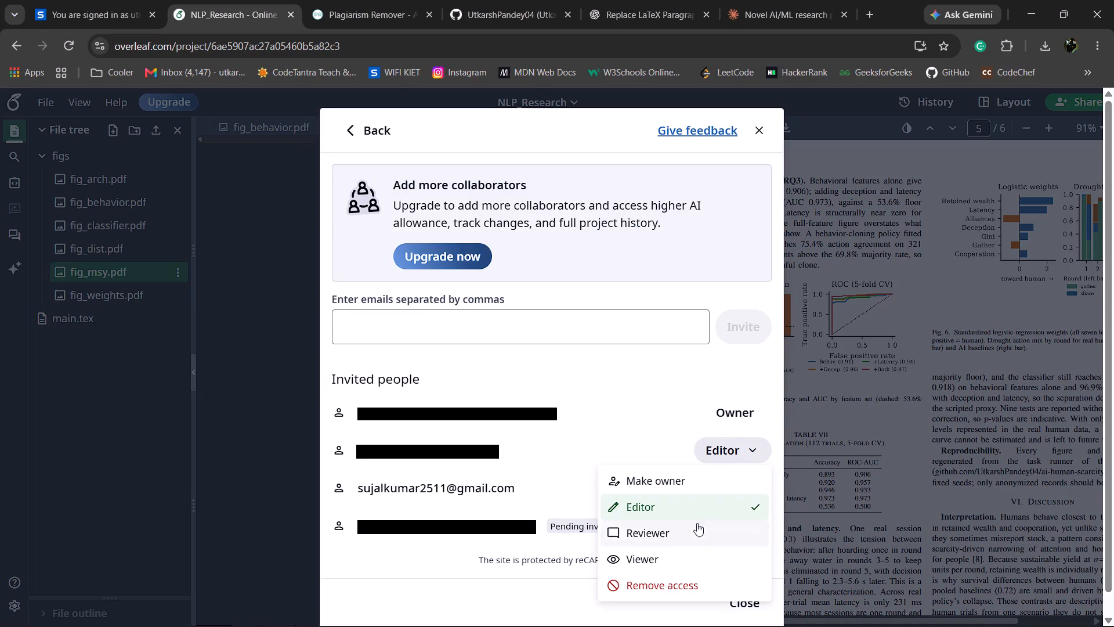
left_click(690, 551)
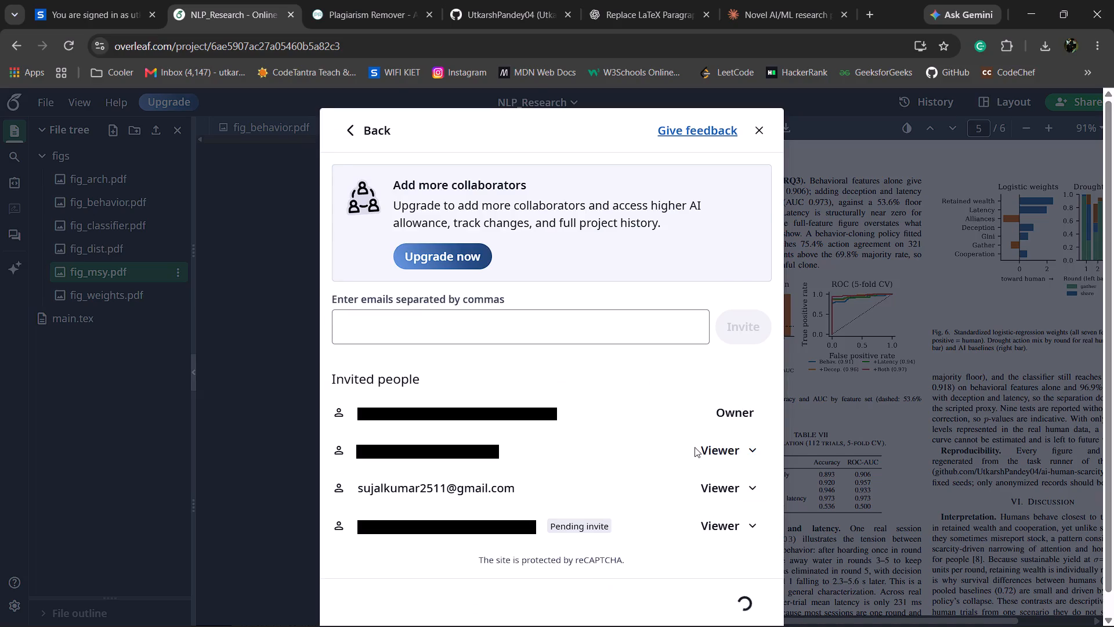
Invite the suggested contact to the NLP_Research project with Editor access and close the sharing settings.
left_click(489, 207)
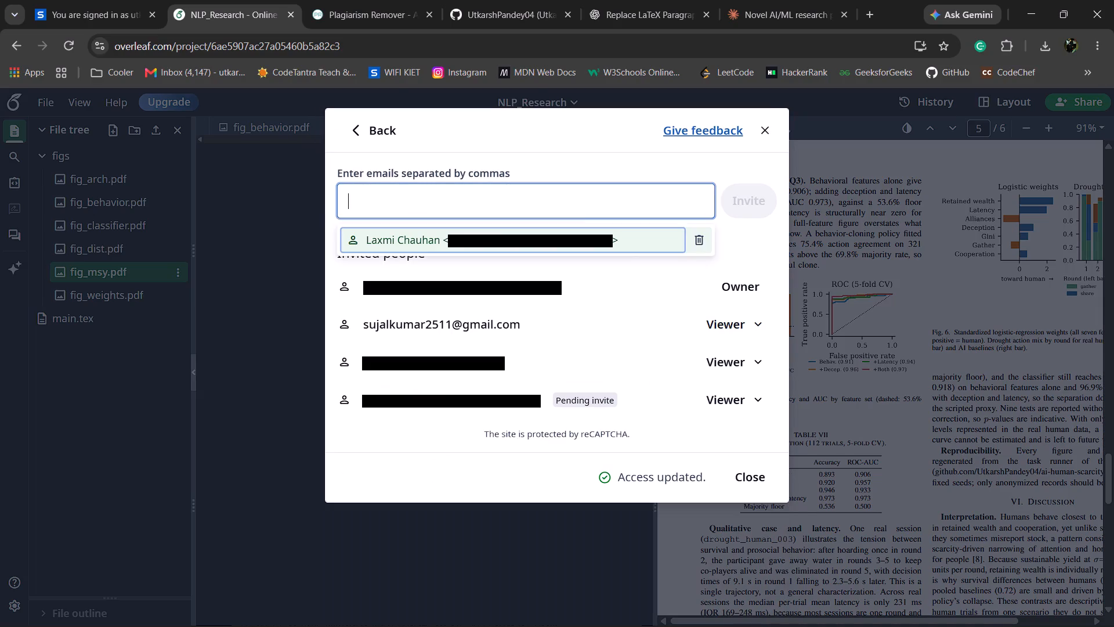
type("lax")
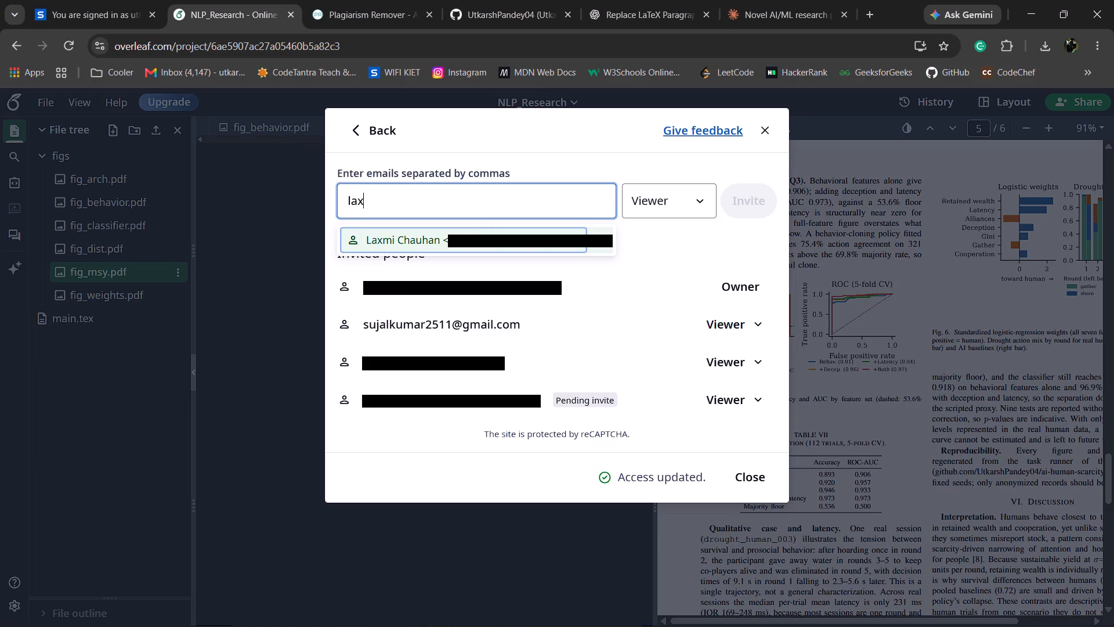
left_click(473, 243)
left_click(705, 203)
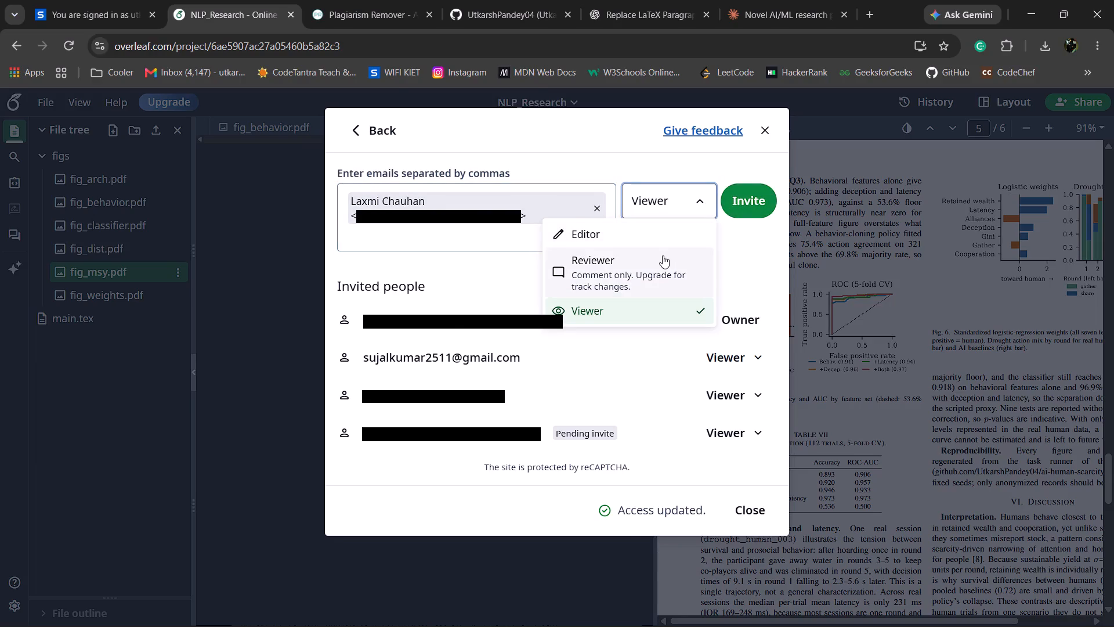
left_click(660, 240)
left_click(737, 206)
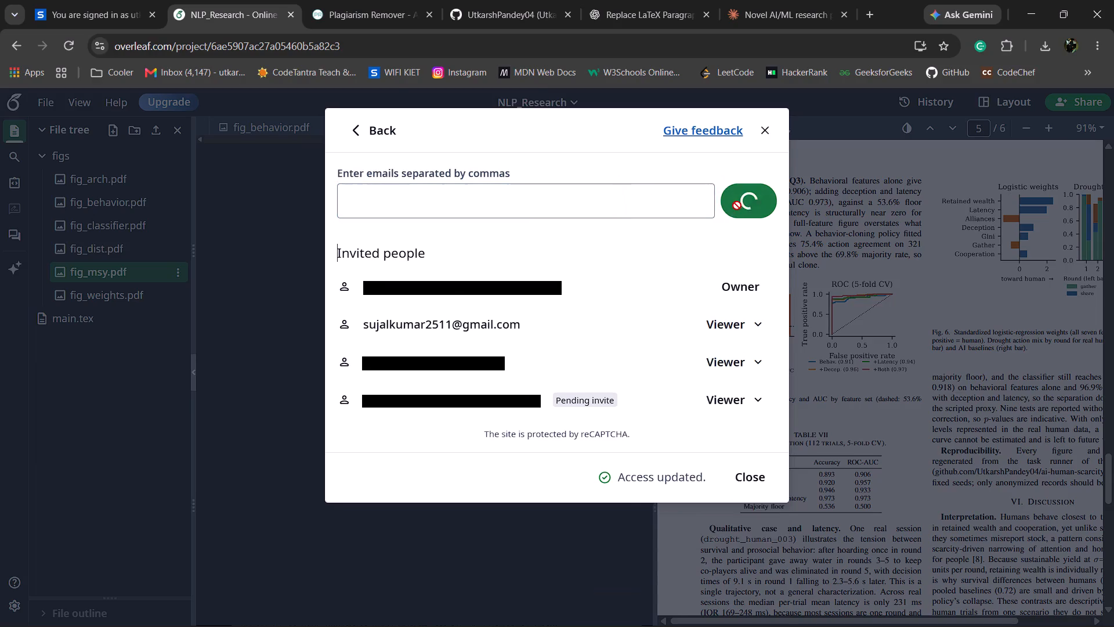
scroll(593, 453, "down", 2)
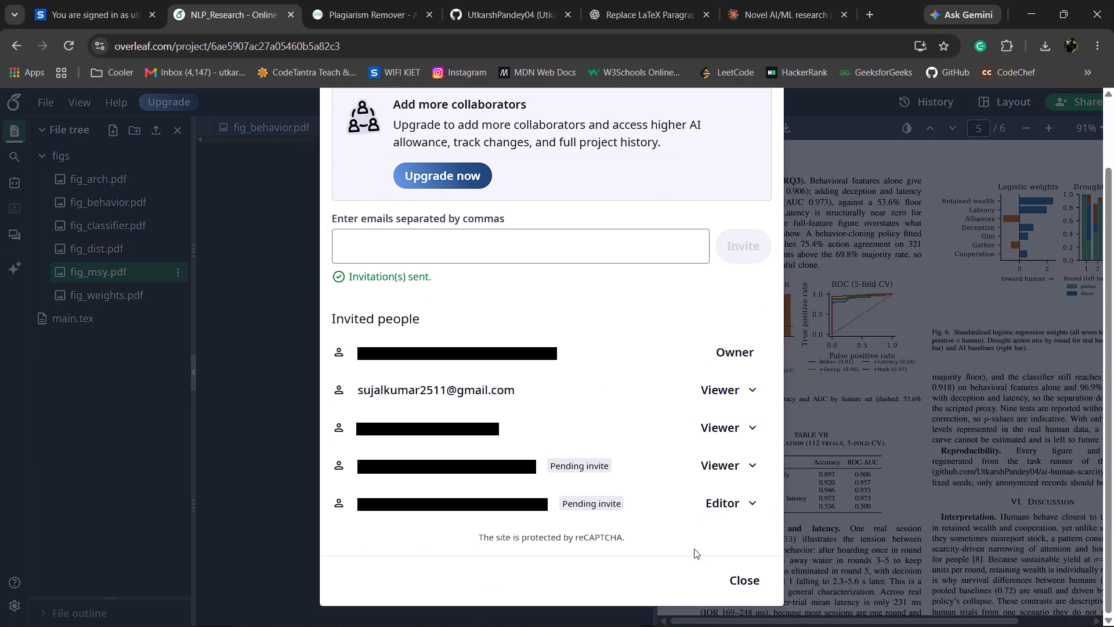
left_click(739, 579)
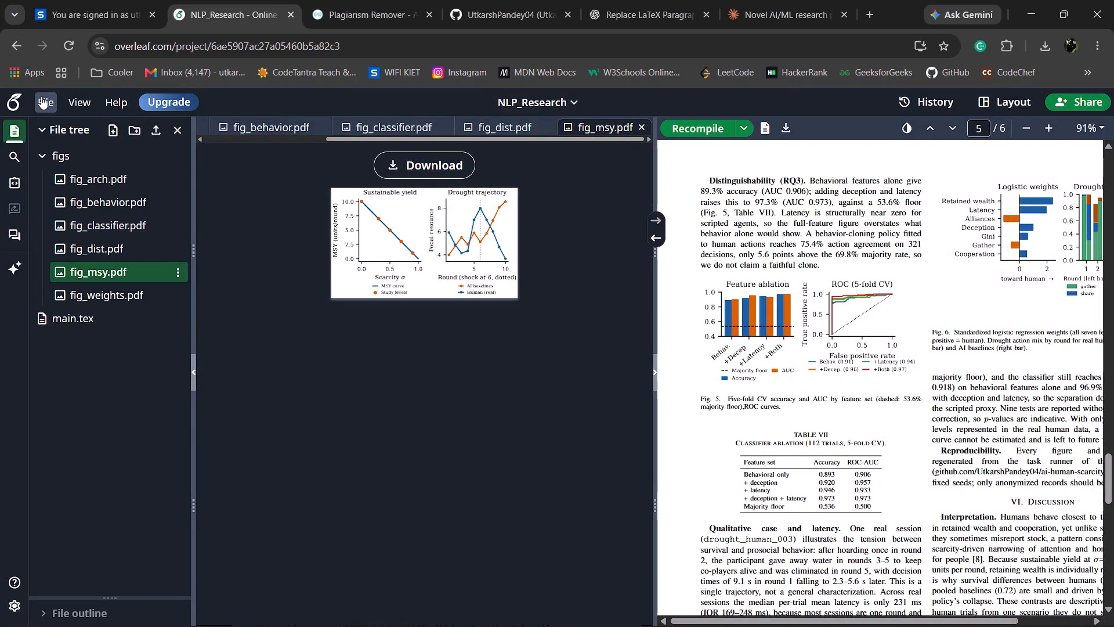
Save the project.
key("ctrl+s")
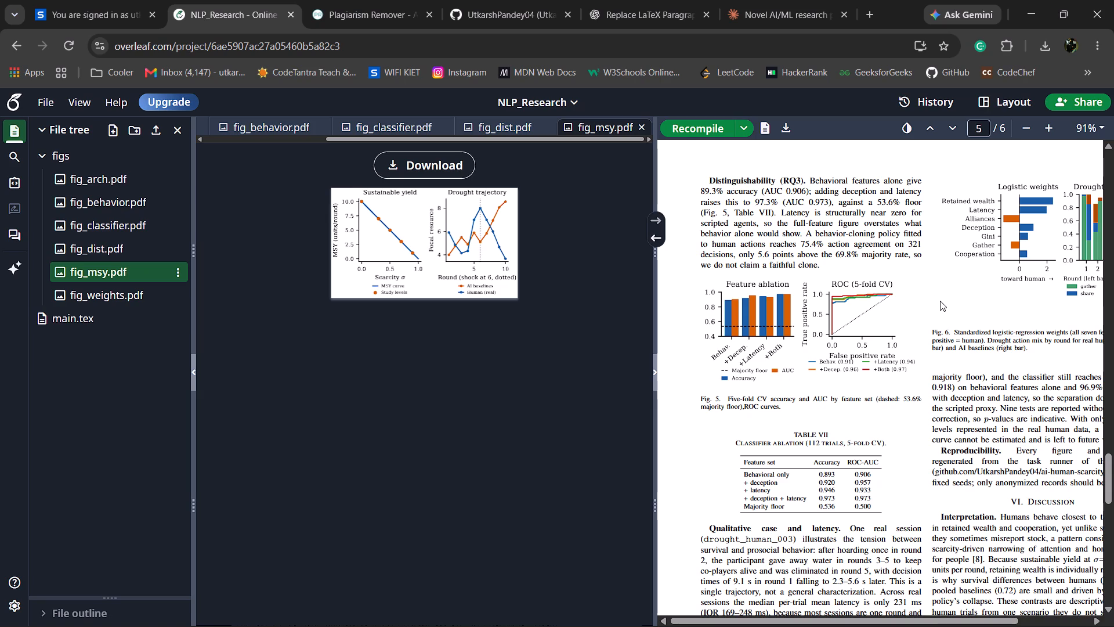
Find the Fig. 6 logistic-regression weights caption in main.tex and delete "(right bar)" after "AI baselines".
scroll(940, 301, "left", 3)
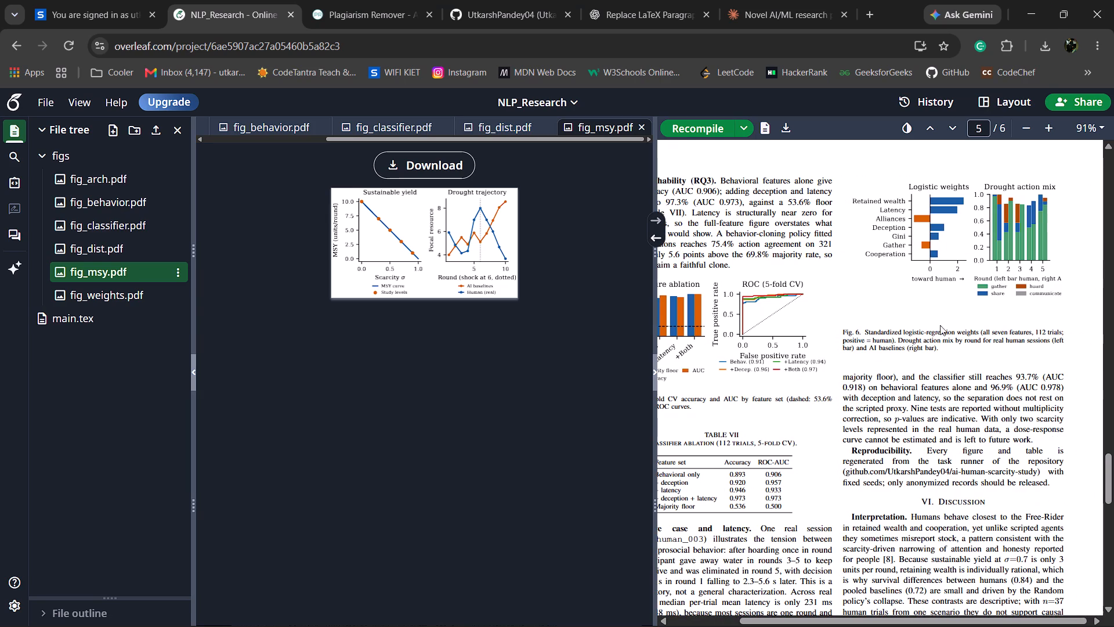
double_click(918, 349)
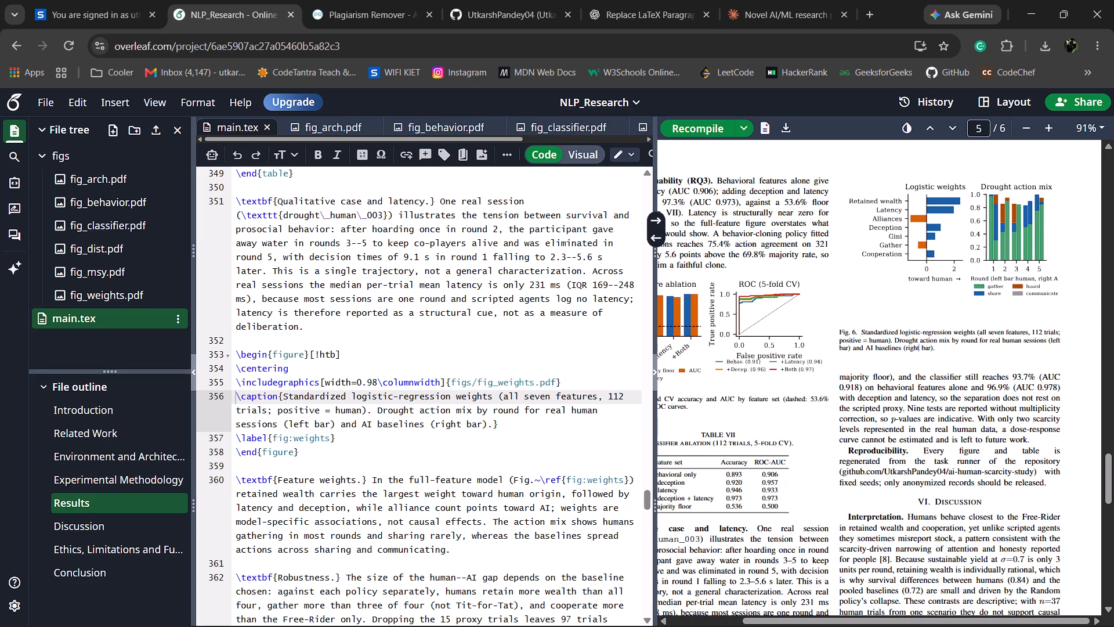
left_click(397, 471)
left_click(471, 437)
key("Up")
key("Right")
key("Right")
key("Right")
key("Right")
key("Right")
key("Right")
key("Right")
key("Right")
key("Right")
key("Right")
key("Right")
key("Right")
key("Right")
key("Right")
key("Right")
key("Right")
key("Right")
key("Right")
key("Right")
key("Right")
key("Right")
key("Right")
key("Right")
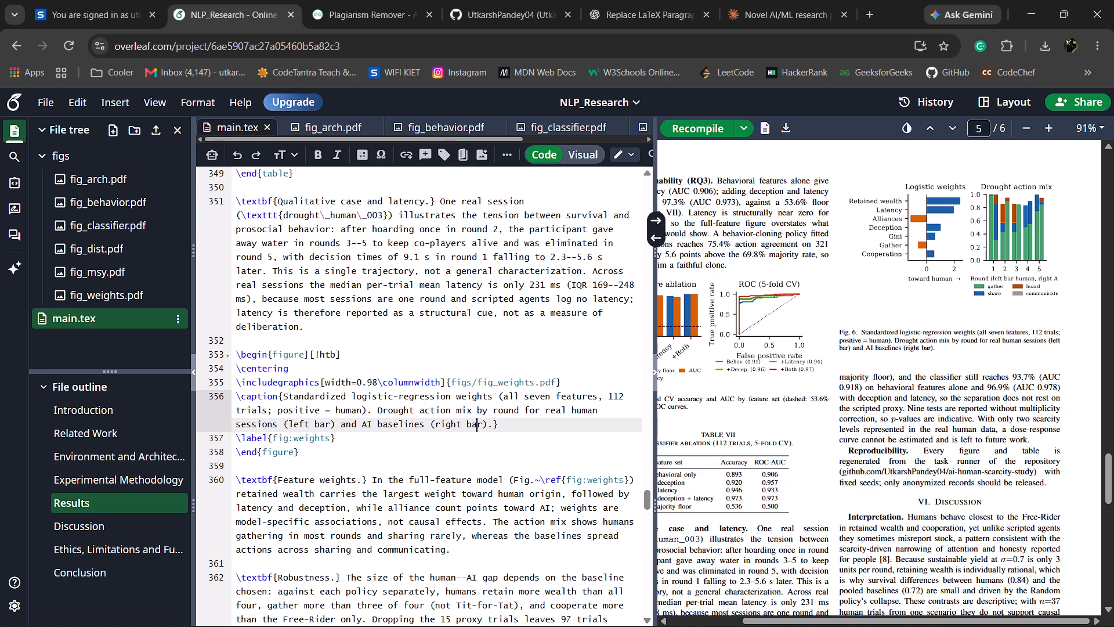
key("Right")
key("Right")
key("BackSpace")
key("BackSpace")
key("BackSpace")
key("BackSpace")
key("BackSpace")
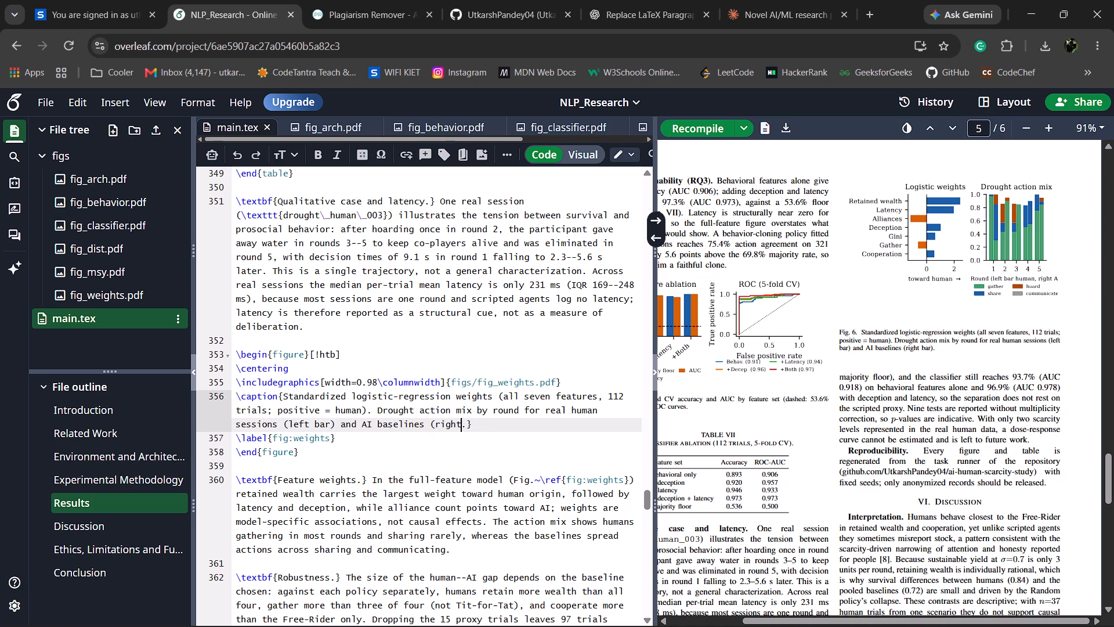
key("BackSpace")
key("BackSpace")
key("BackSpace")
key("BackSpace")
key("BackSpace")
key("BackSpace")
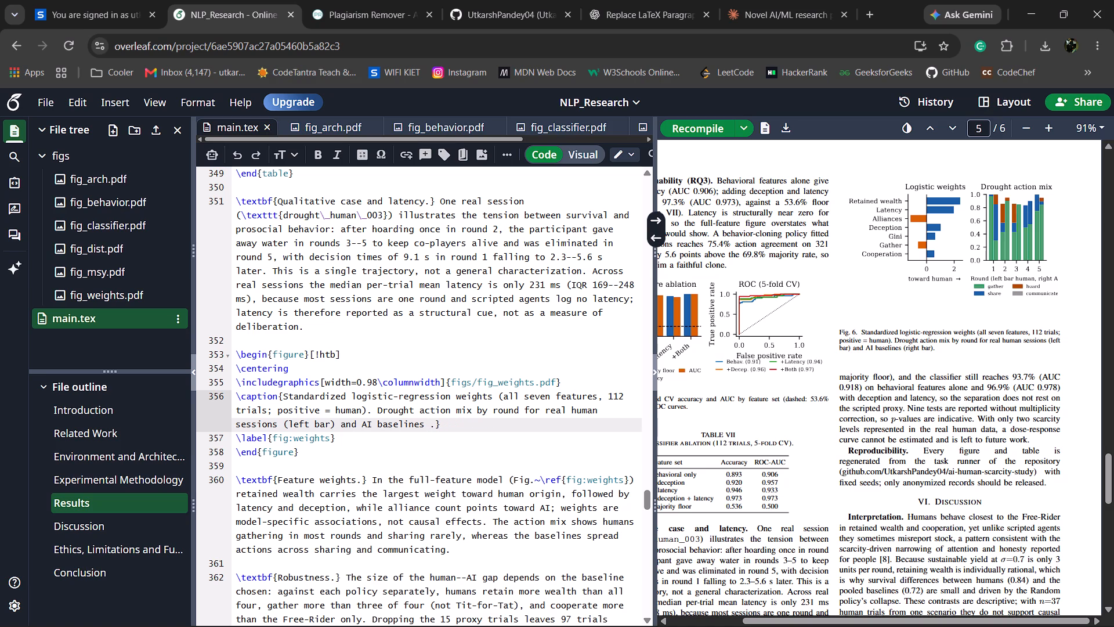
Delete "(left bar)" after "real human sessions" in the same Fig. 6 caption.
left_click(335, 426)
key("BackSpace")
key("BackSpace")
key("BackSpace")
key("BackSpace")
key("BackSpace")
key("BackSpace")
key("BackSpace")
key("BackSpace")
key("BackSpace")
key("BackSpace")
key("BackSpace")
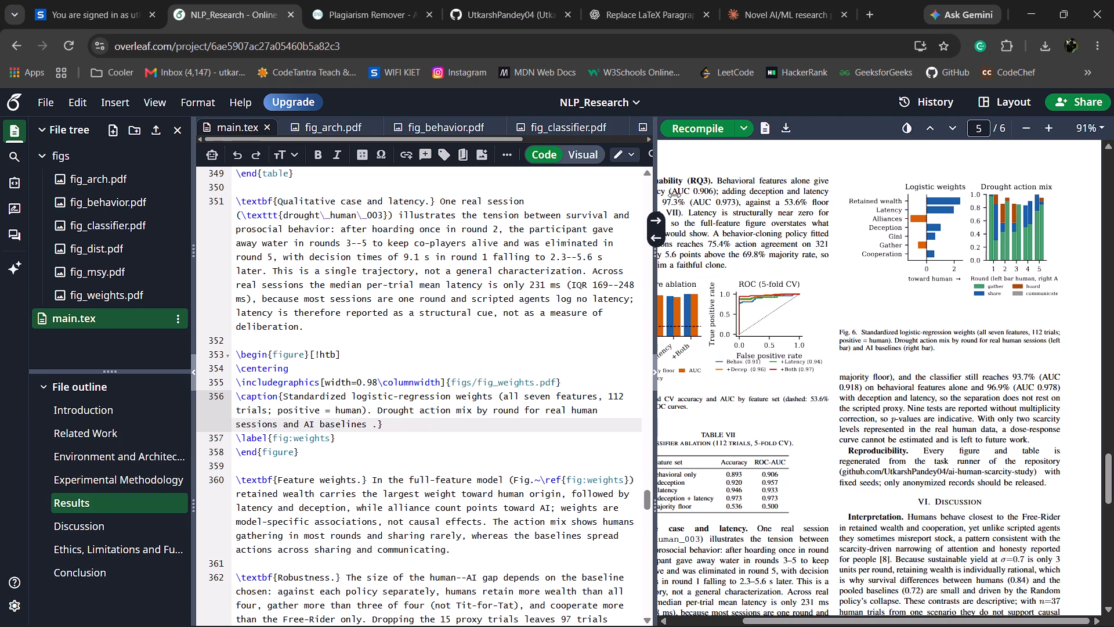
Download the paper's PDF again.
left_click(789, 131)
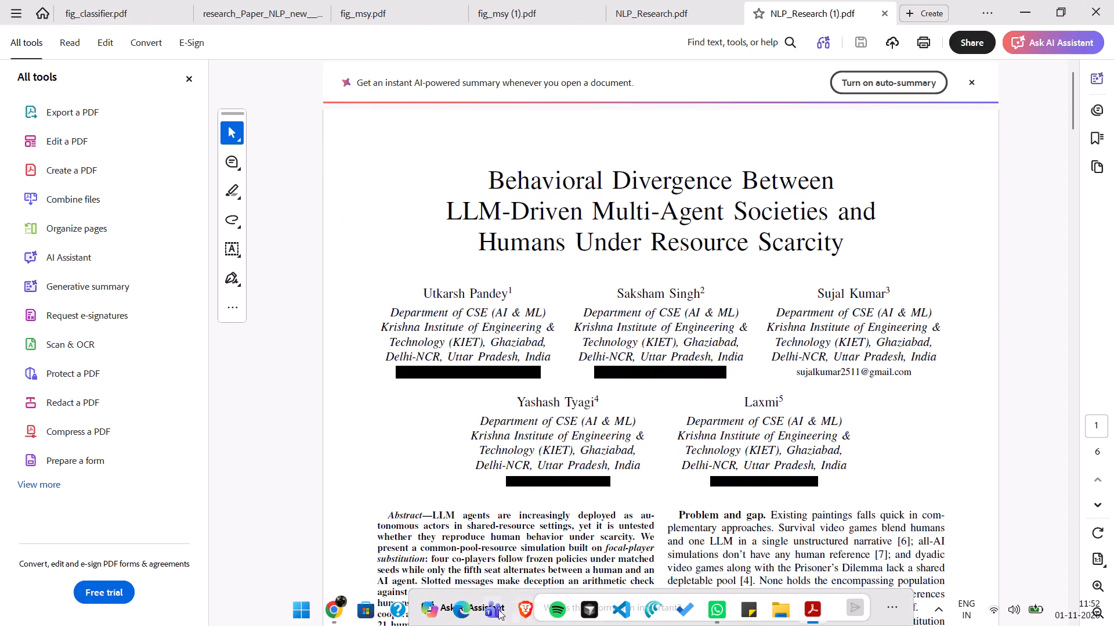
Close all open PDF tabs in Adobe Acrobat and return to the Overleaf project.
left_click(1095, 2)
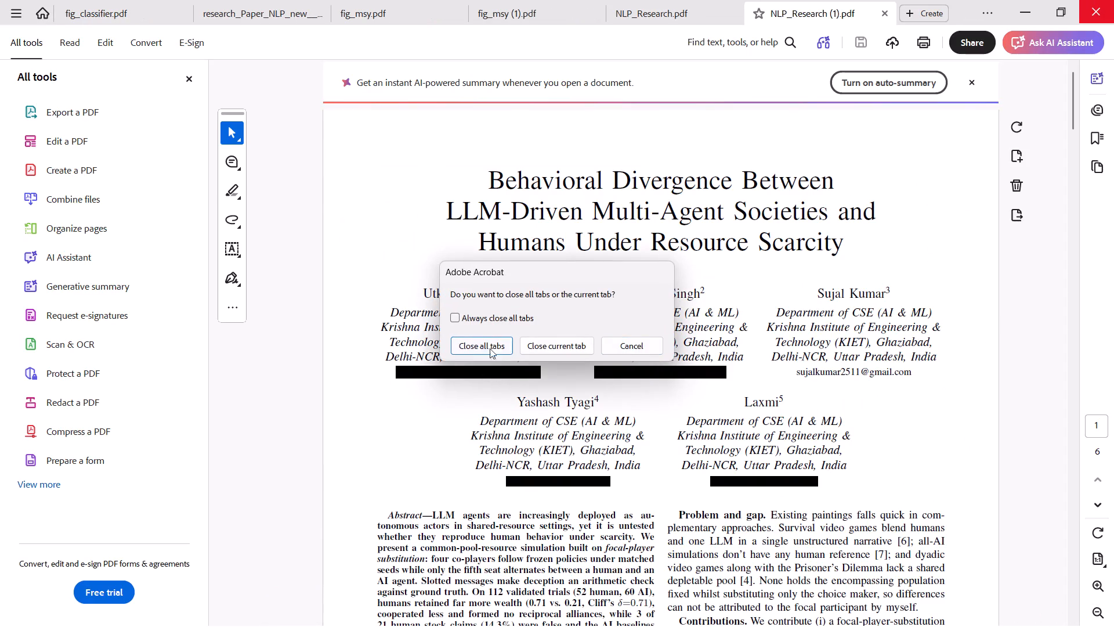
left_click(490, 345)
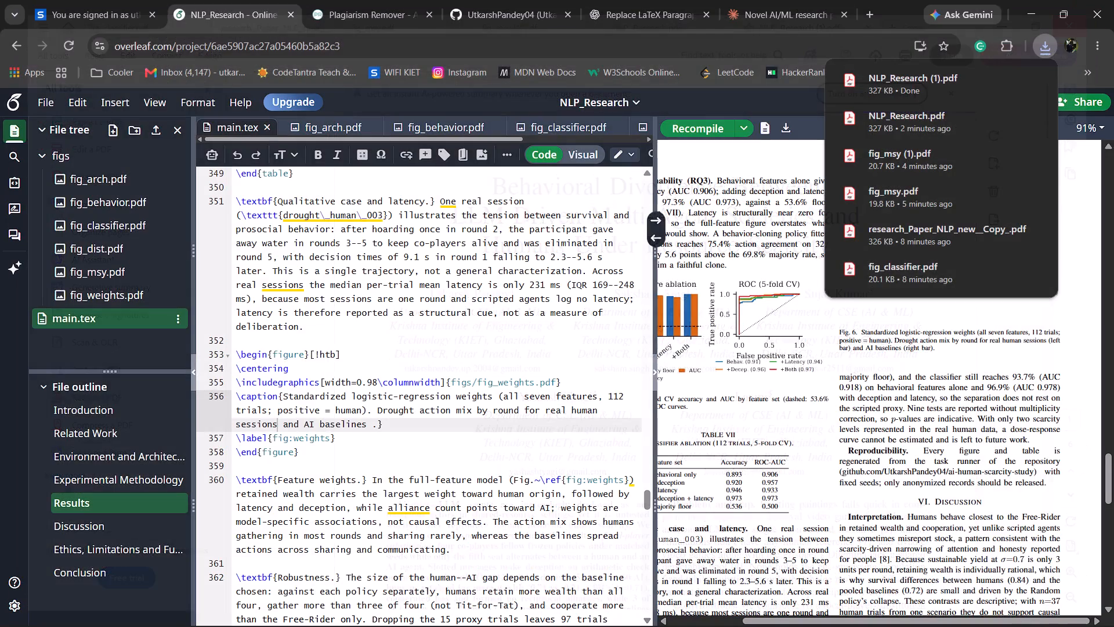
left_click(900, 0)
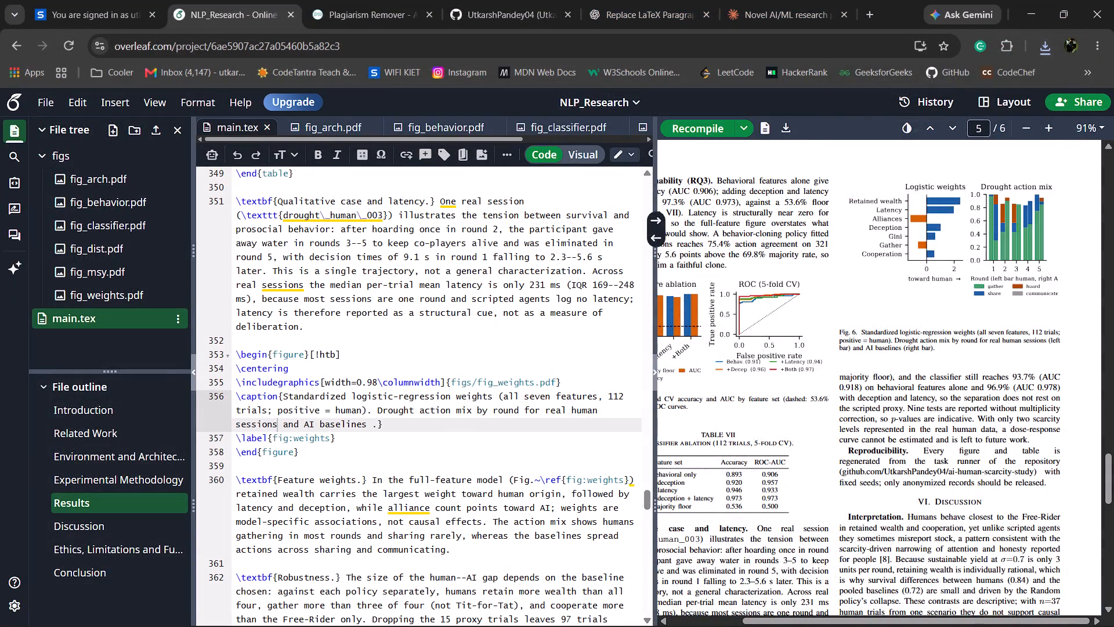
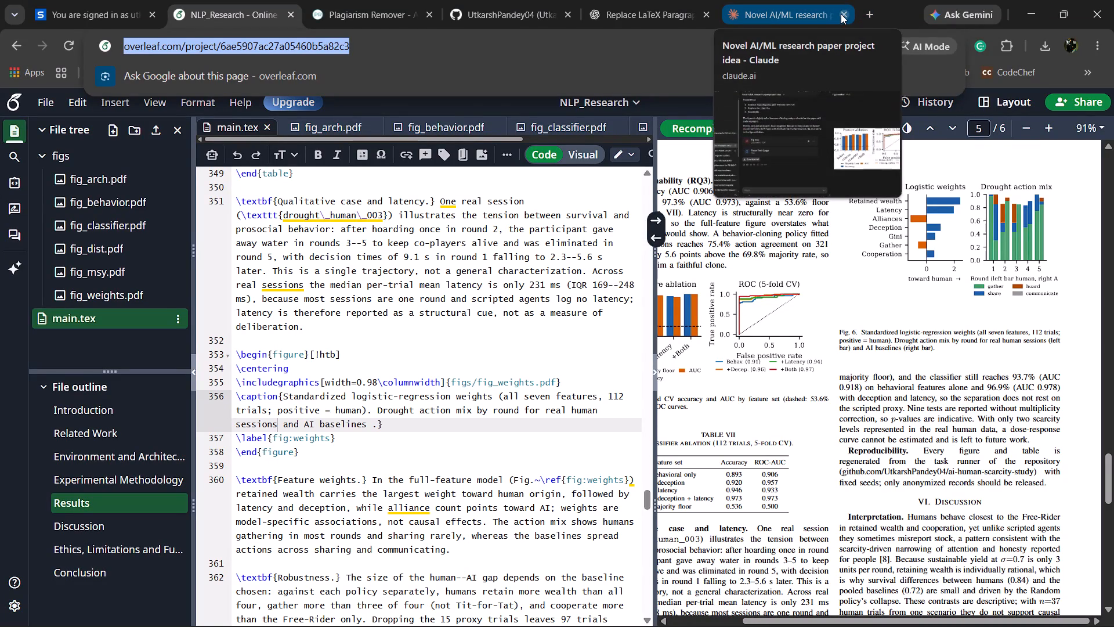
Close the Claude, ChatGPT, GitHub, Overleaf project and Plagiarism Remover pages in the browser.
left_click(841, 14)
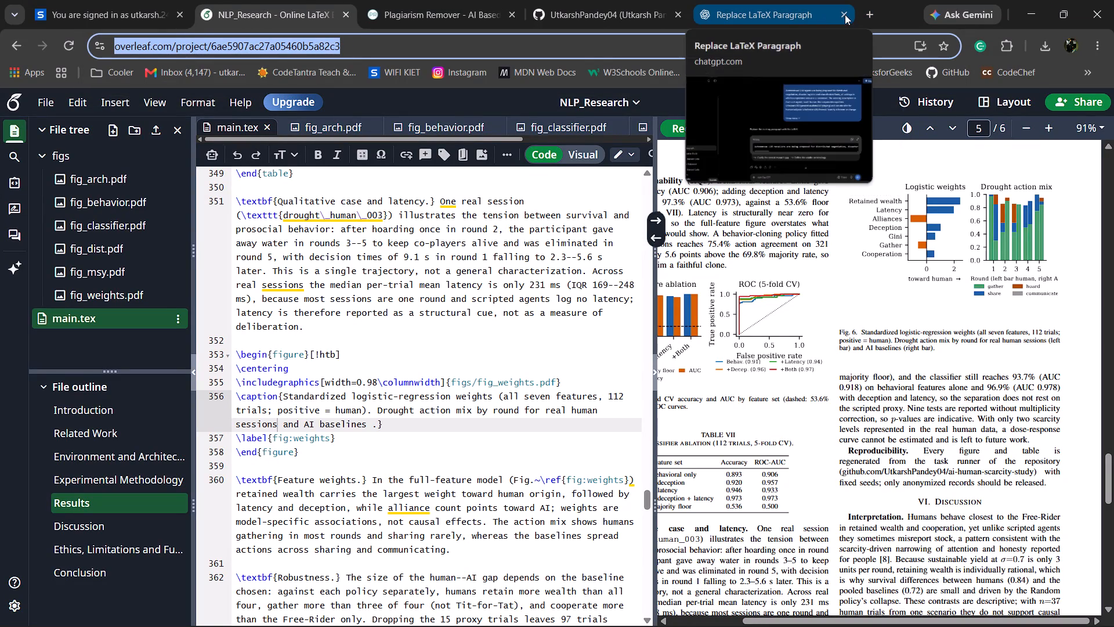
left_click(845, 15)
left_click(707, 13)
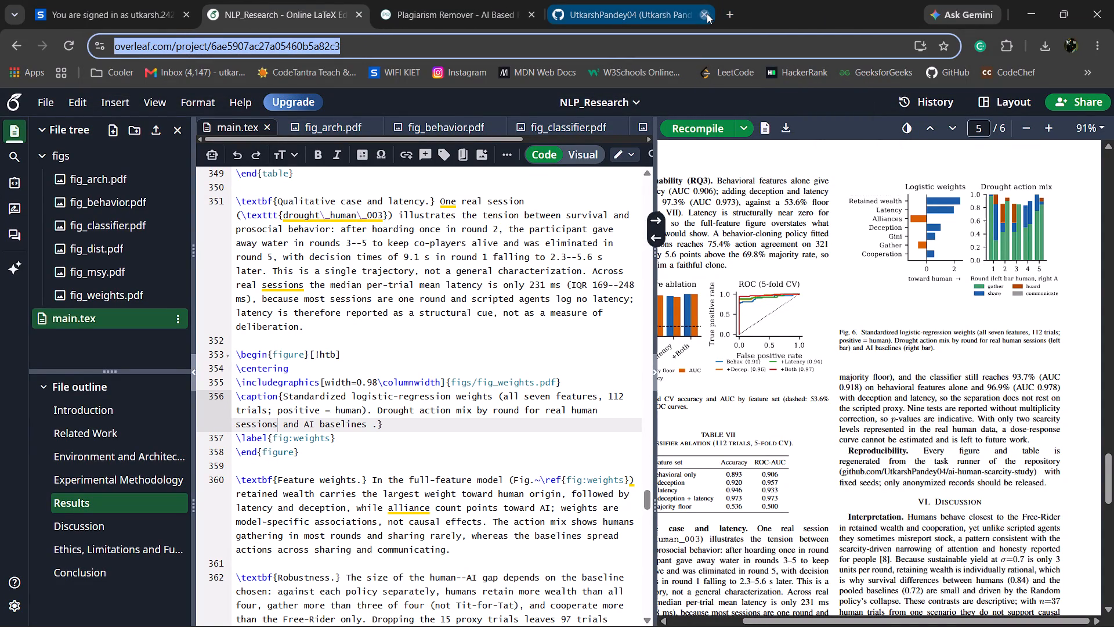
left_click(362, 15)
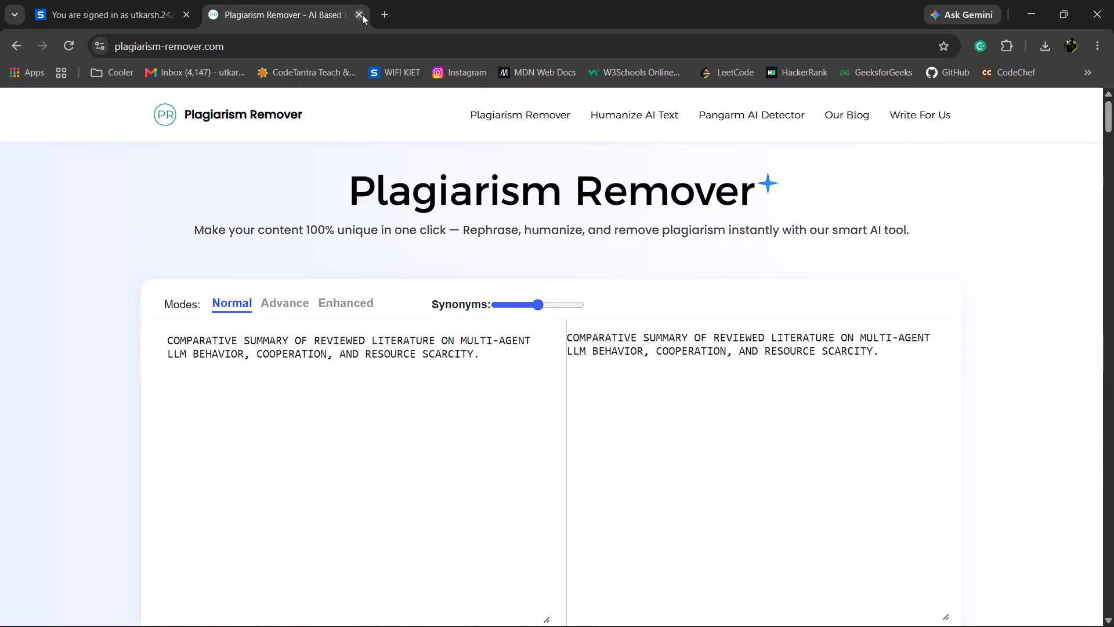
left_click(362, 15)
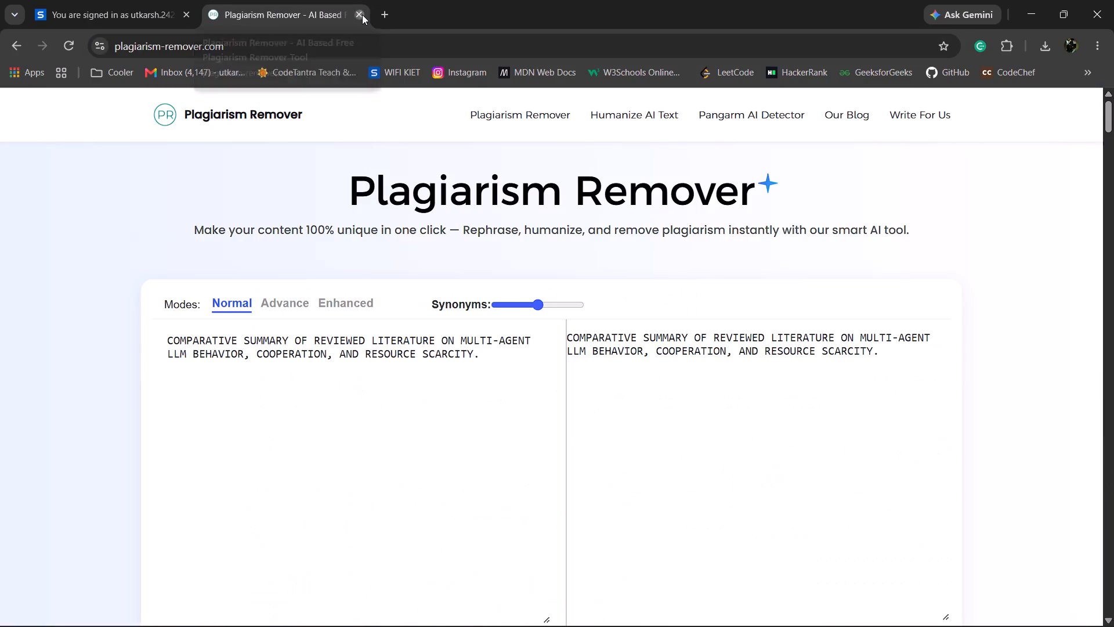
Open the LeetCode site from the bookmarks and log in using the Google sign-in option.
left_click(721, 70)
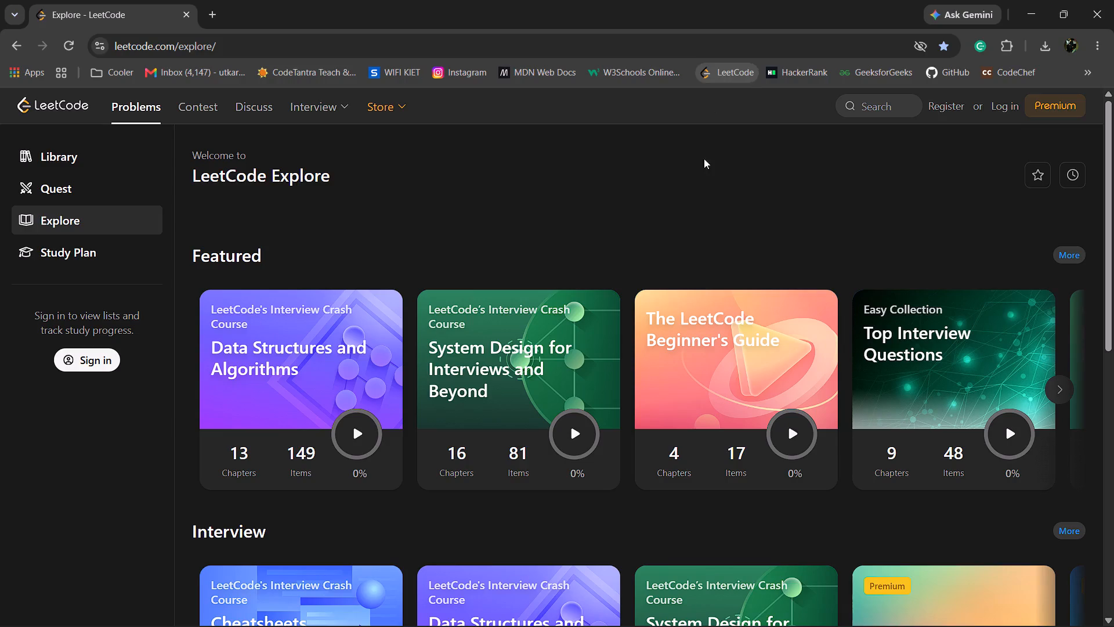
left_click(1011, 110)
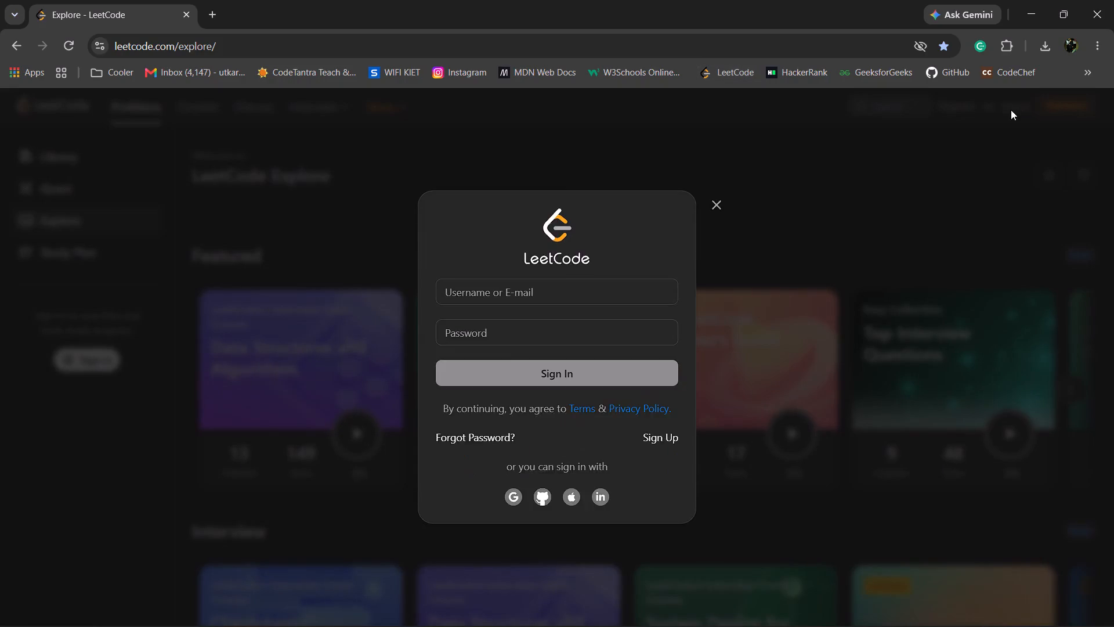
left_click(509, 535)
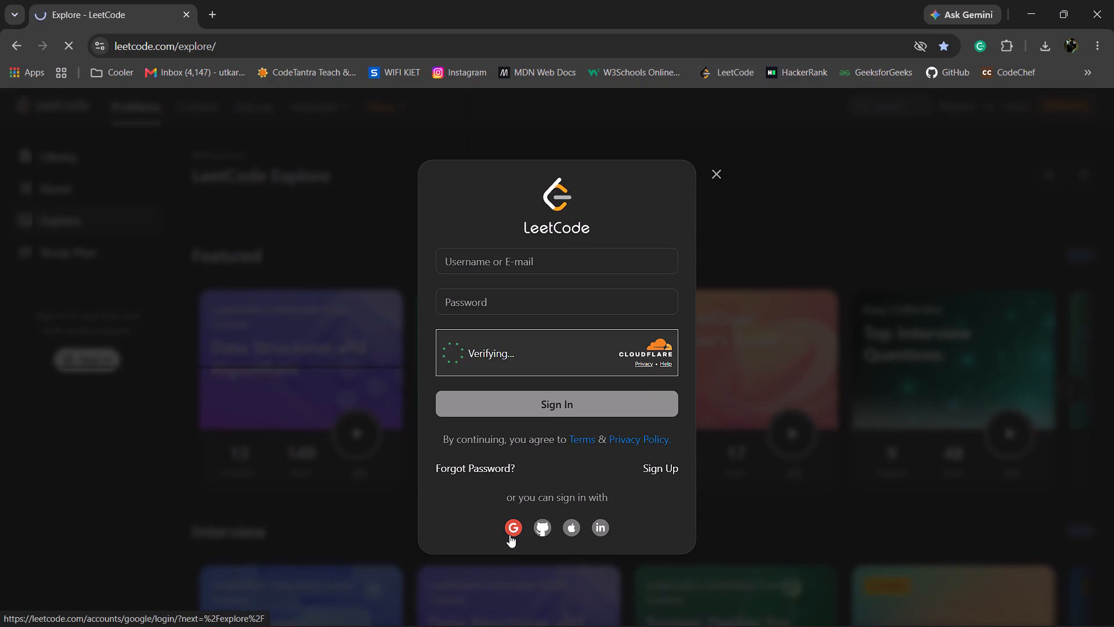